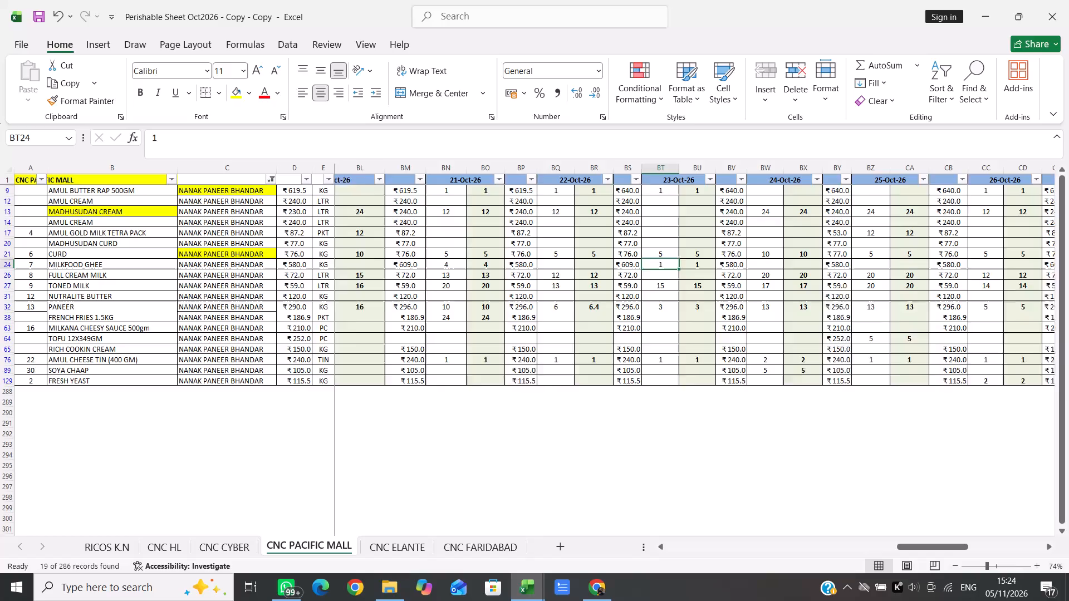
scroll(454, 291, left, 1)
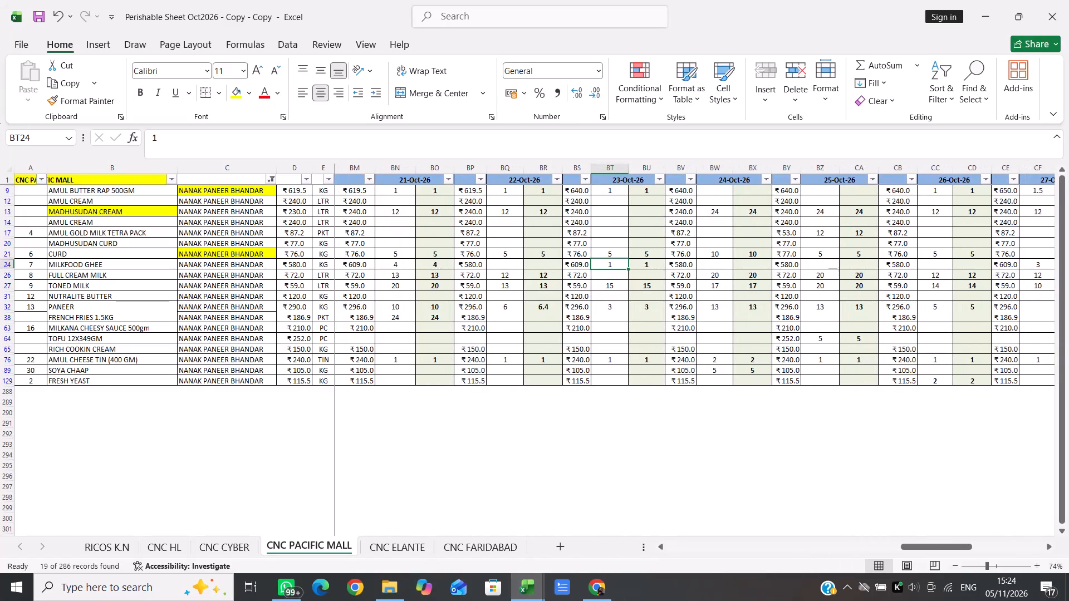
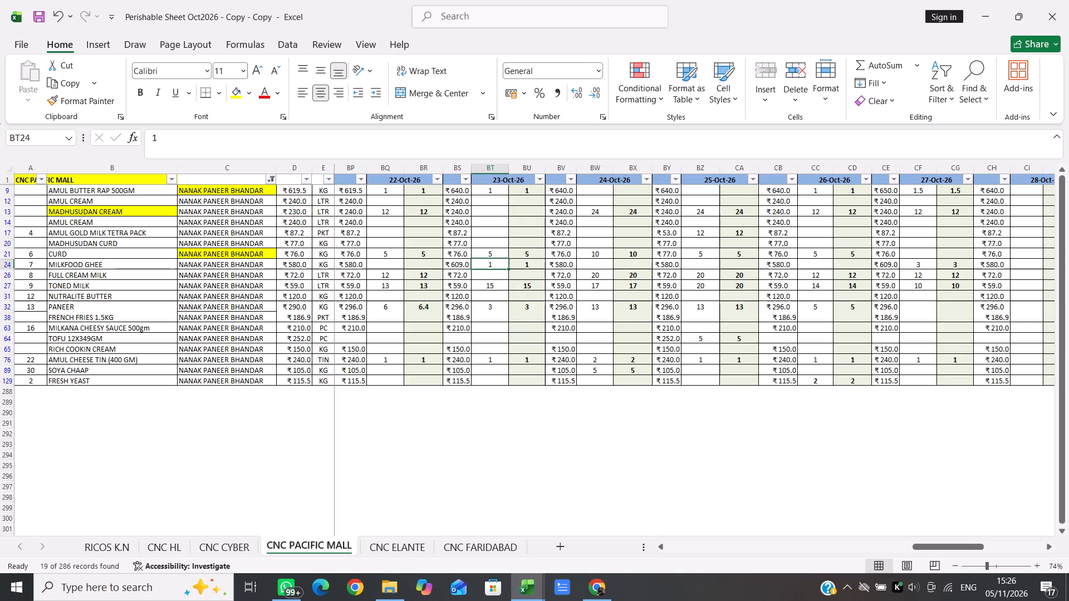
Set the Paneer quantity in the shaded column for 20-Oct-26 to 16.40.
scroll(381, 321, right, 2)
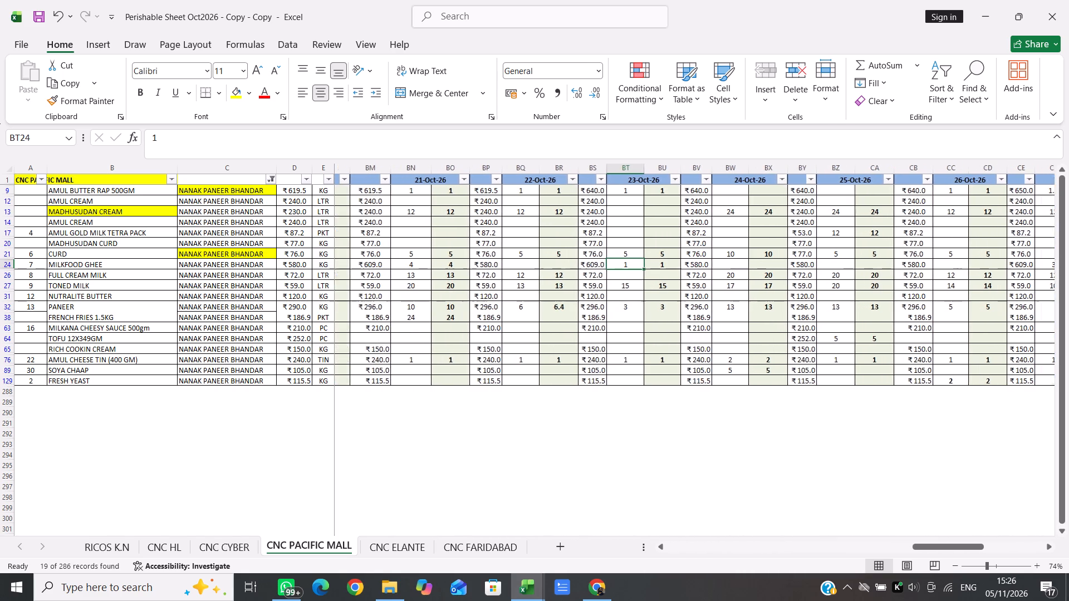
scroll(381, 321, right, 3)
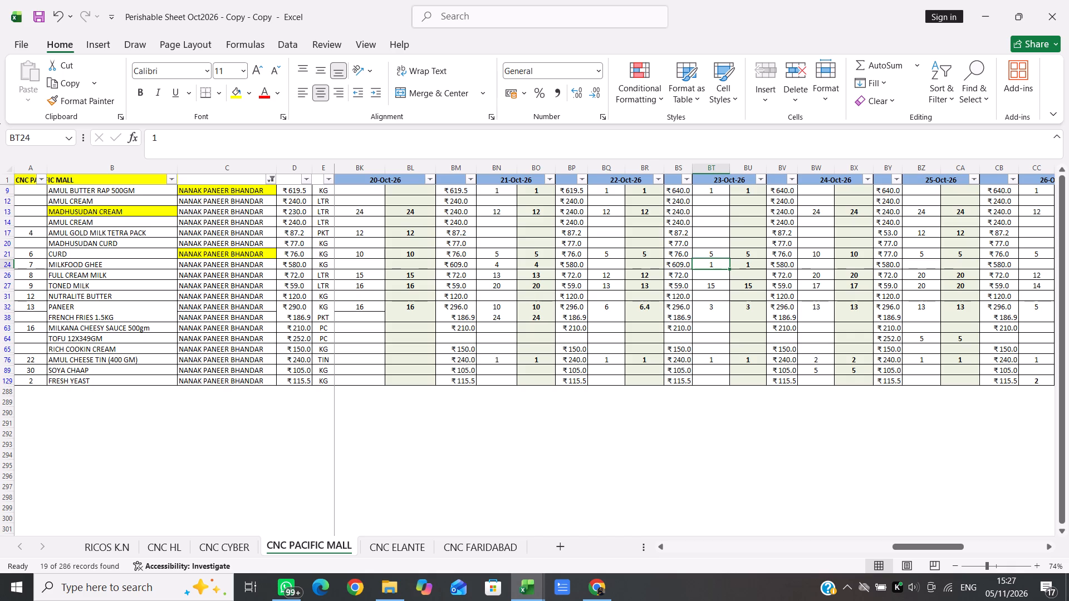
click(413, 308)
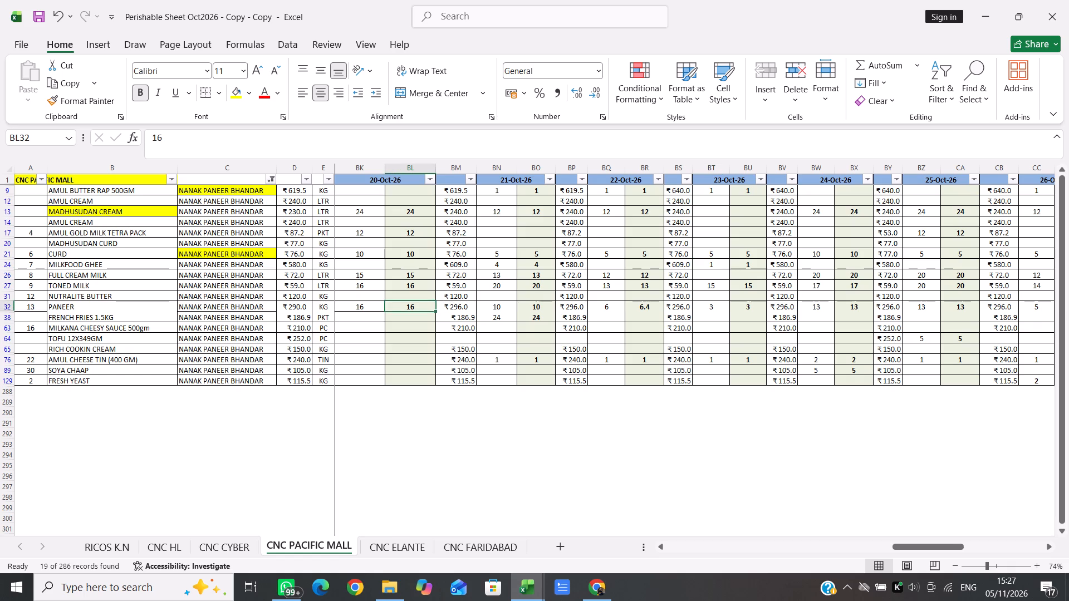
text(16.40)
key(Right)
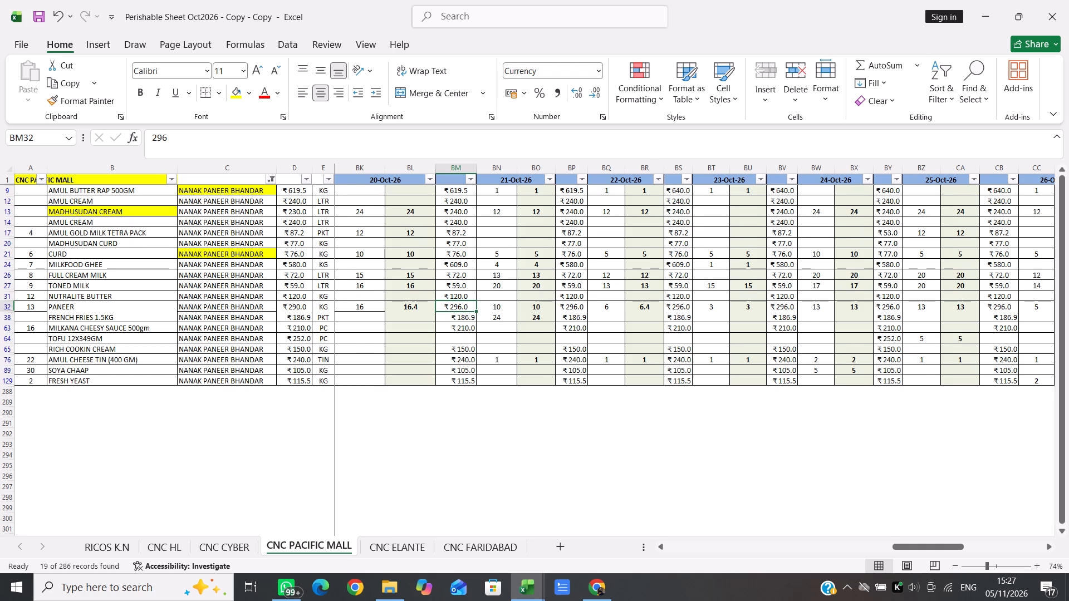
Examine the Nanak Paneer Bhandar quantities and rates for the dates before 20-Oct-26, back to 18-Oct-26.
scroll(413, 308, right, 4)
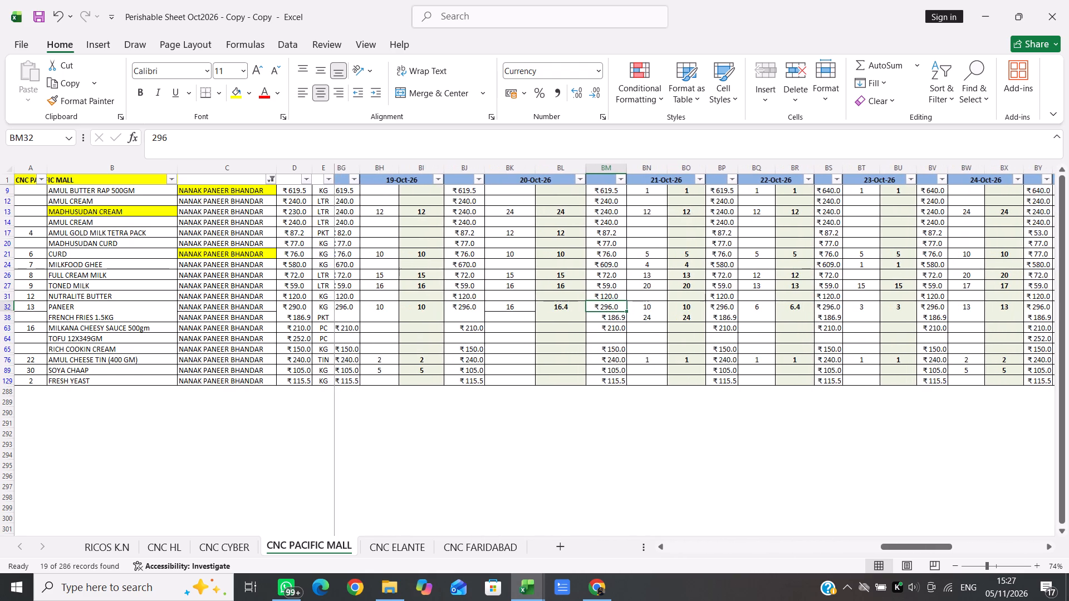
scroll(413, 308, right, 1)
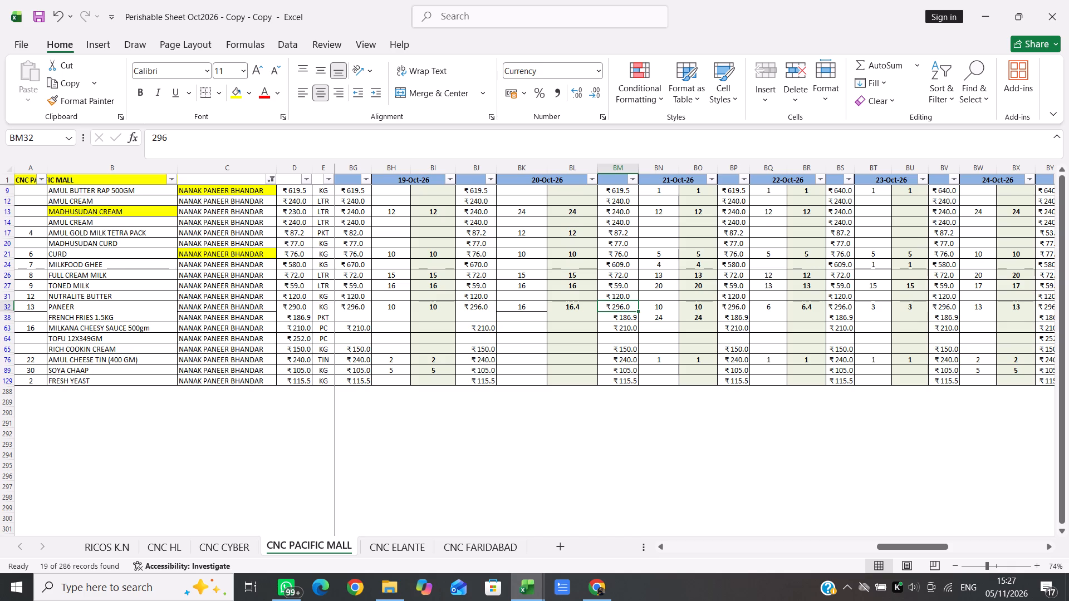
scroll(439, 343, right, 1)
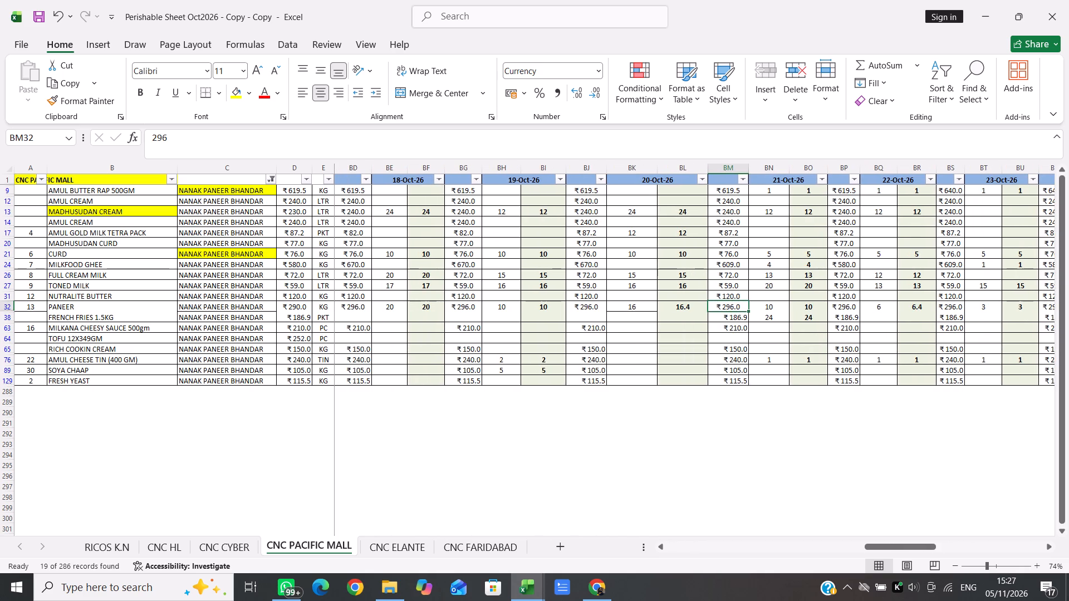
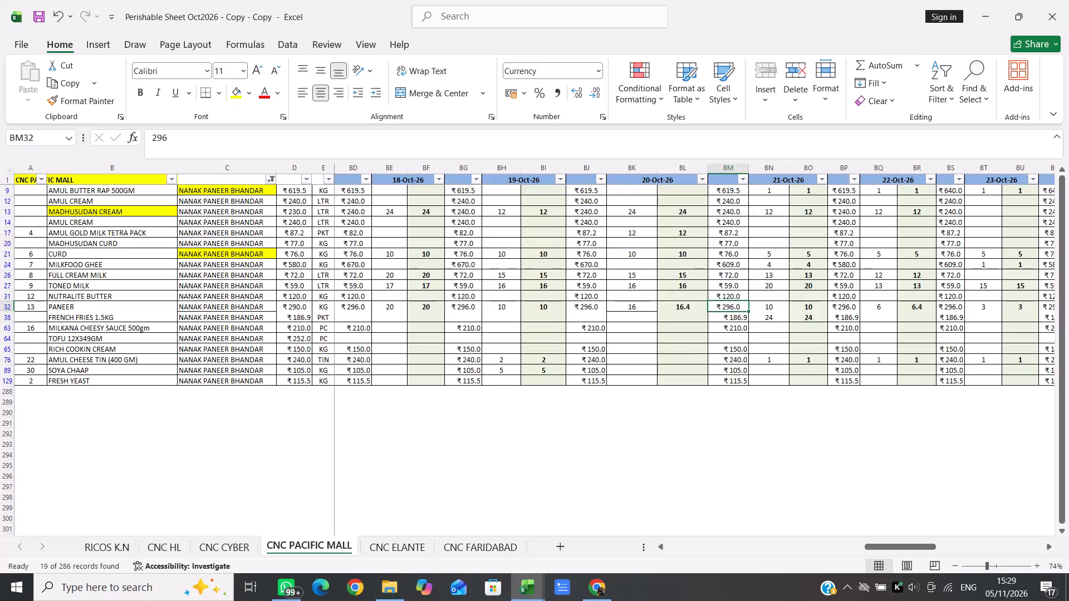
Examine the Nanak Paneer Bhandar quantities and rates for the earlier dates, from 17-Oct-26 back to 14-Oct-26.
scroll(439, 343, right, 1)
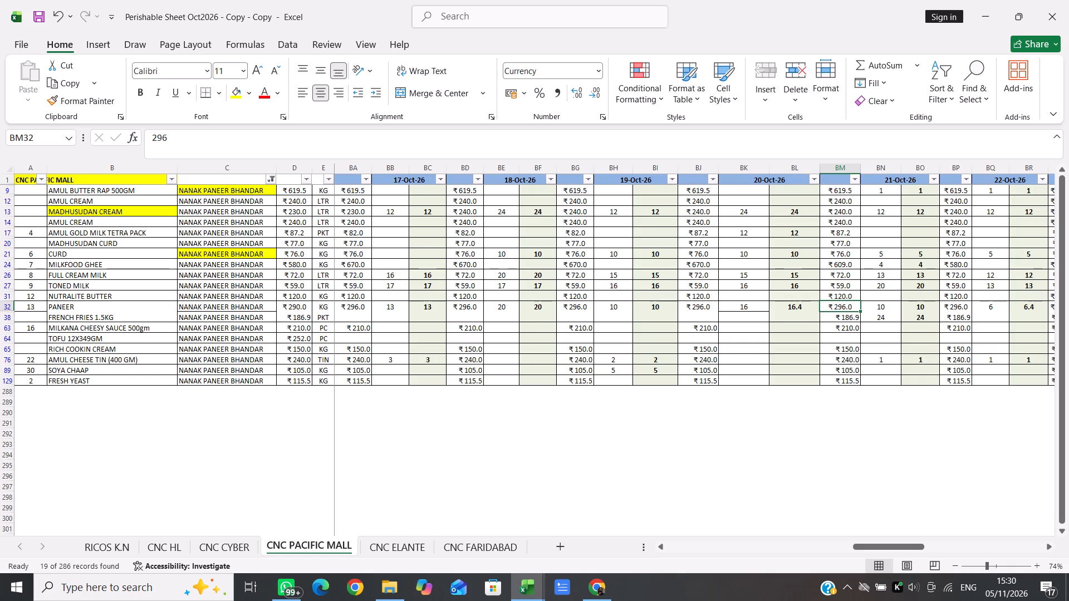
scroll(423, 246, right, 1)
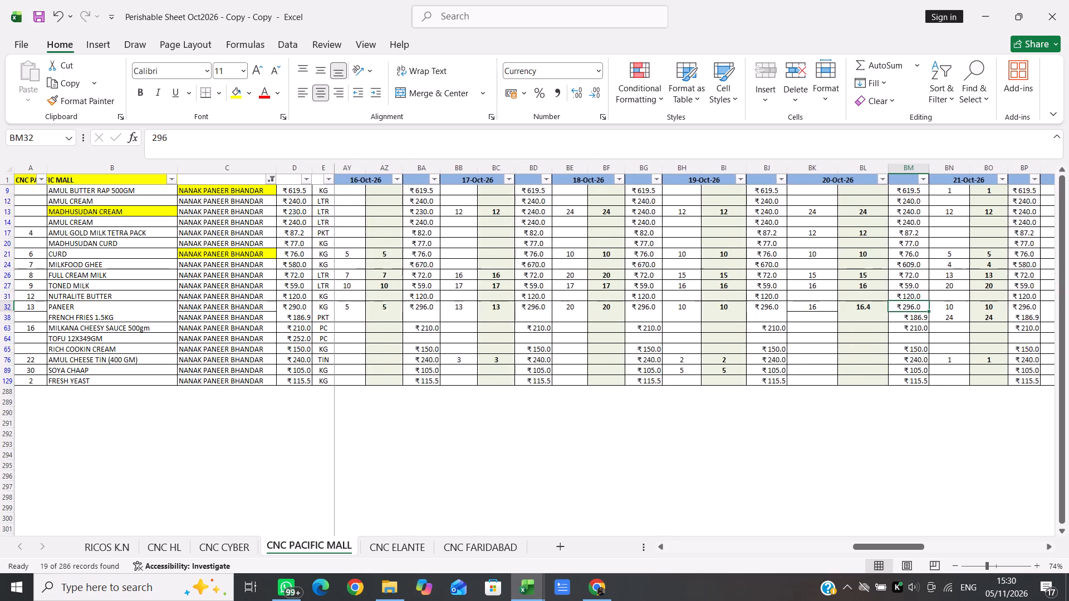
scroll(423, 246, right, 2)
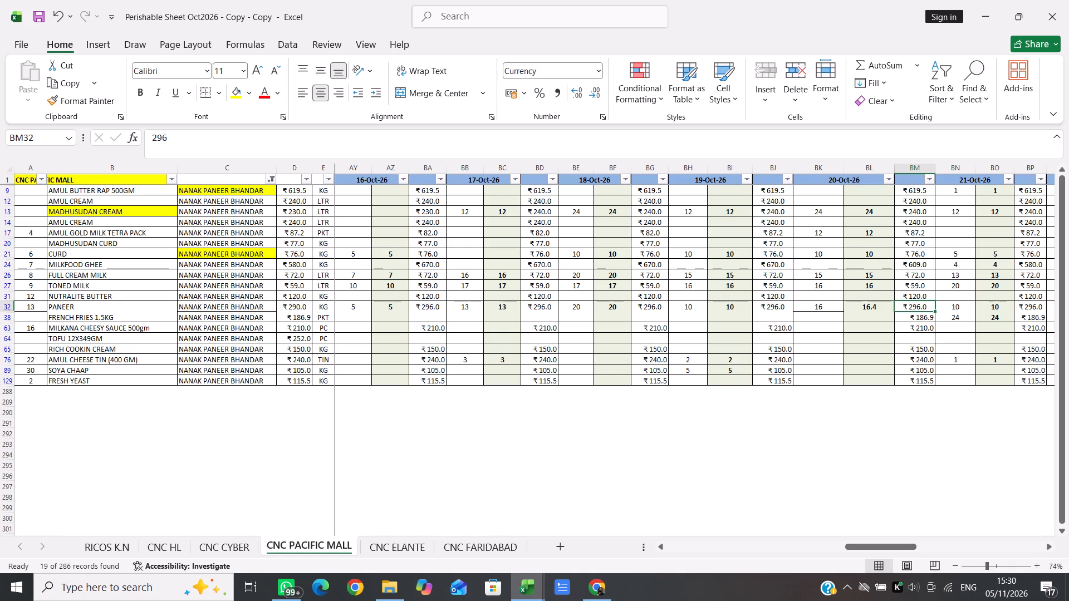
scroll(386, 262, right, 1)
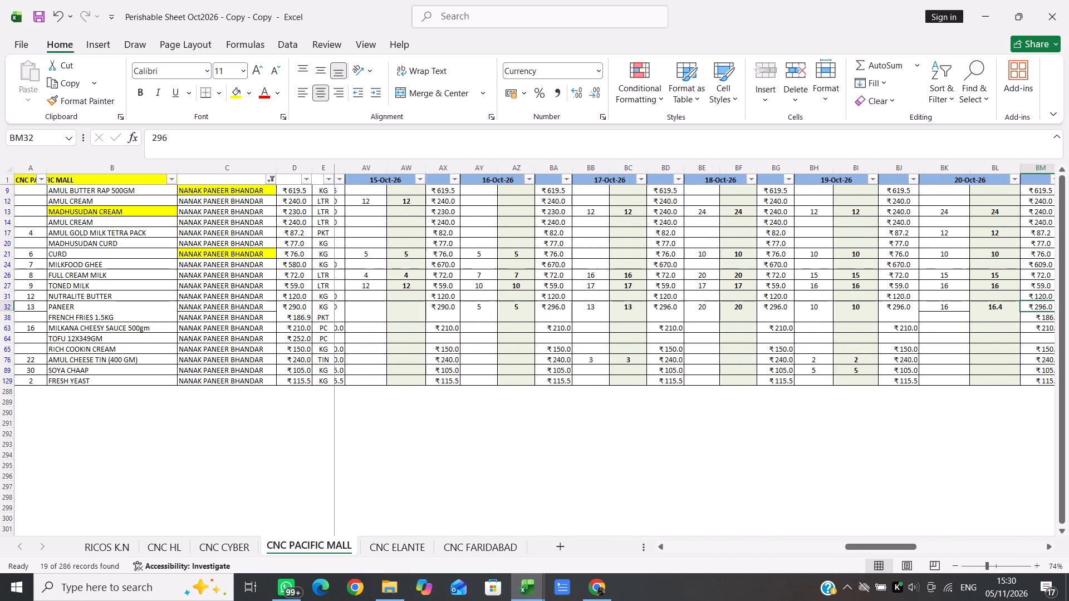
scroll(386, 262, right, 1)
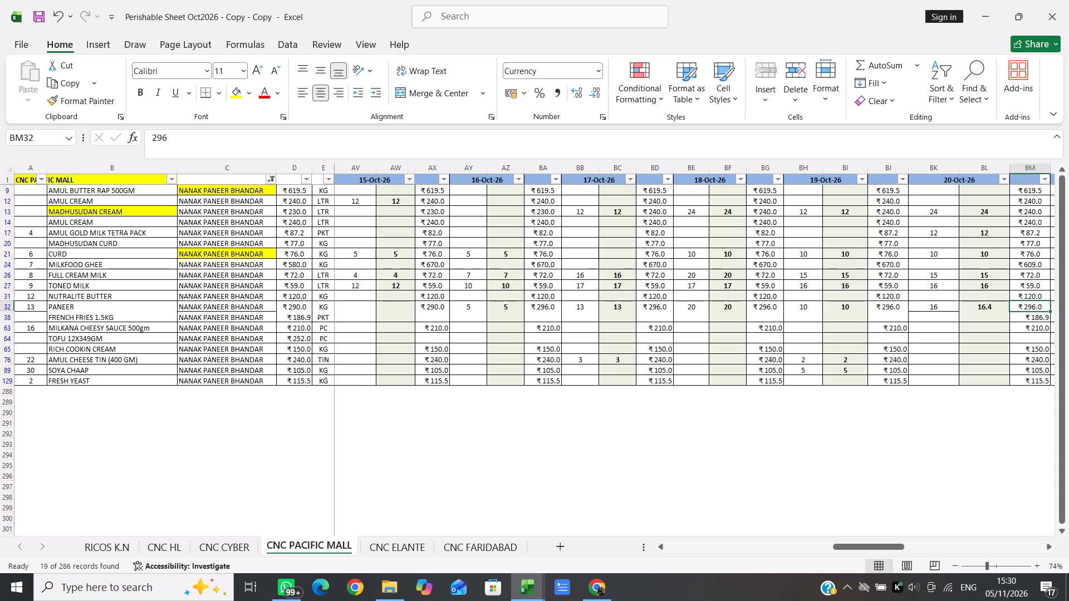
scroll(362, 263, right, 1)
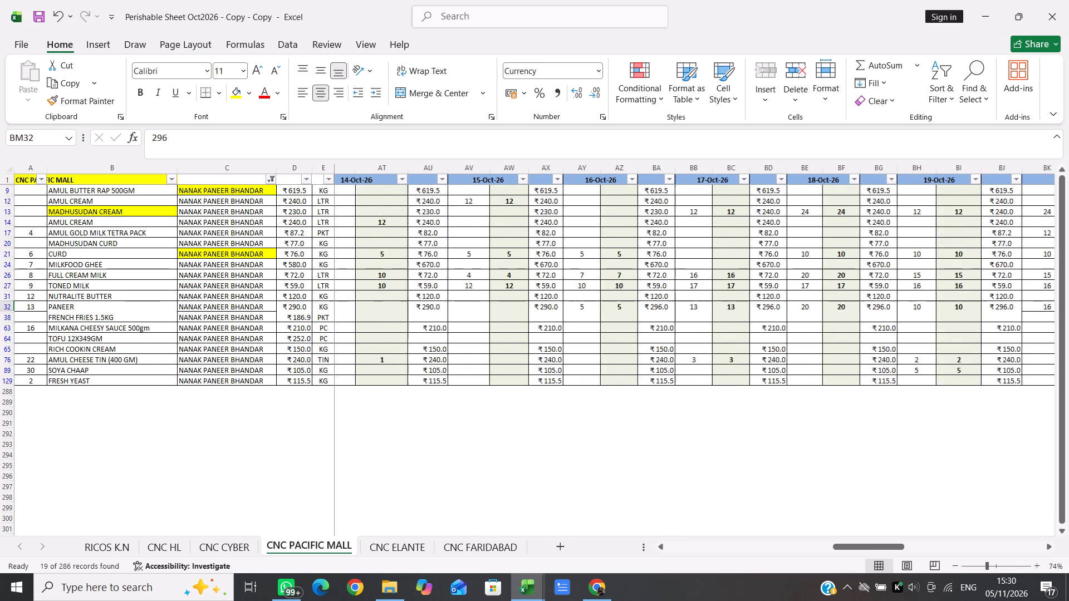
scroll(362, 263, right, 2)
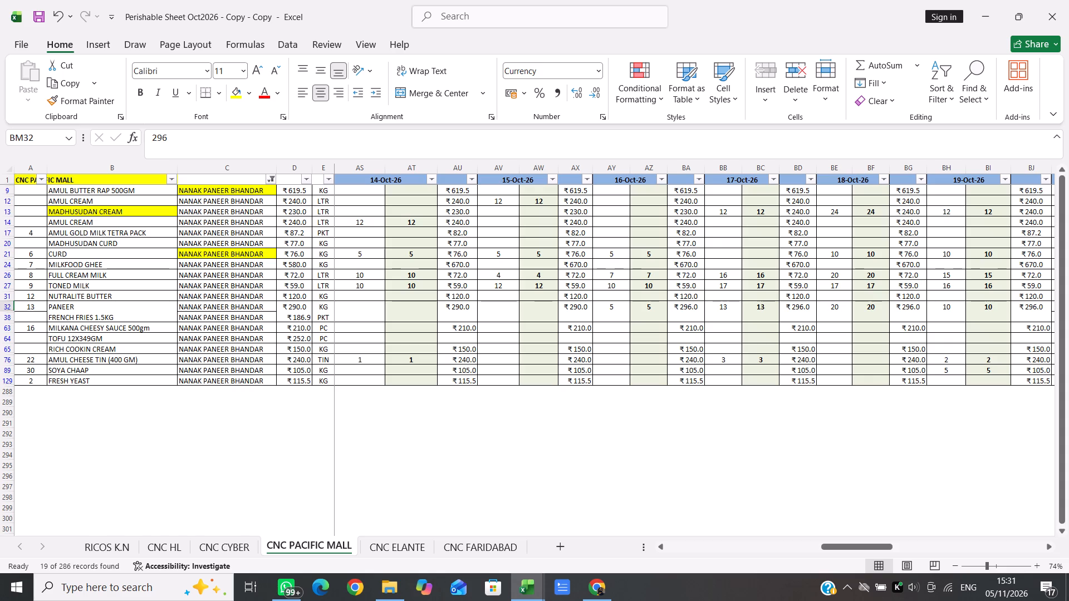
Set the Milkfood Ghee rate in the column just before 14-Oct-26 to the formula =580*1.05.
click(367, 265)
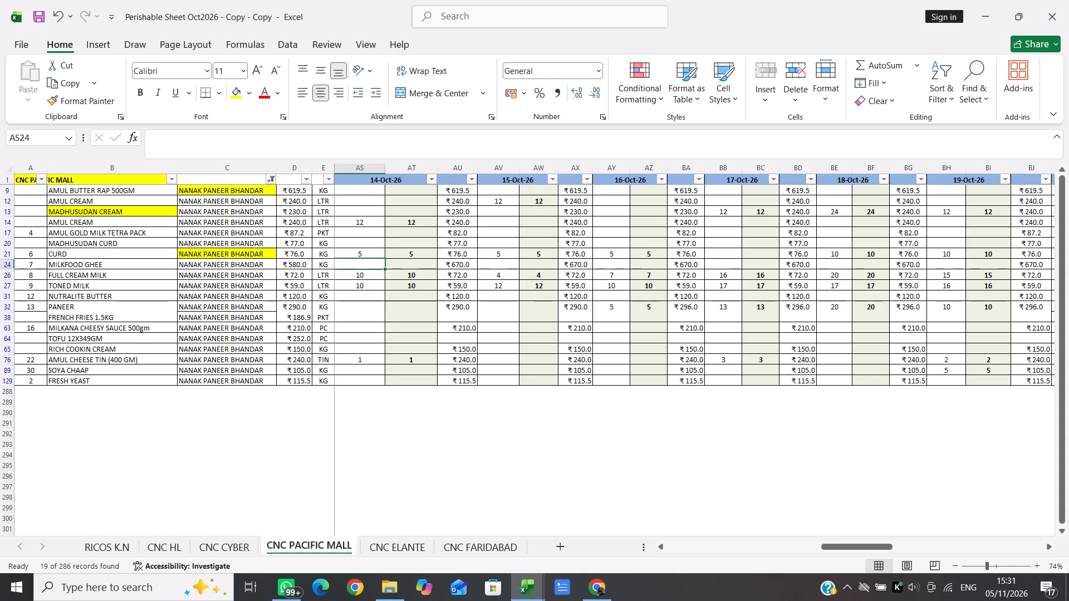
scroll(364, 274, right, 1)
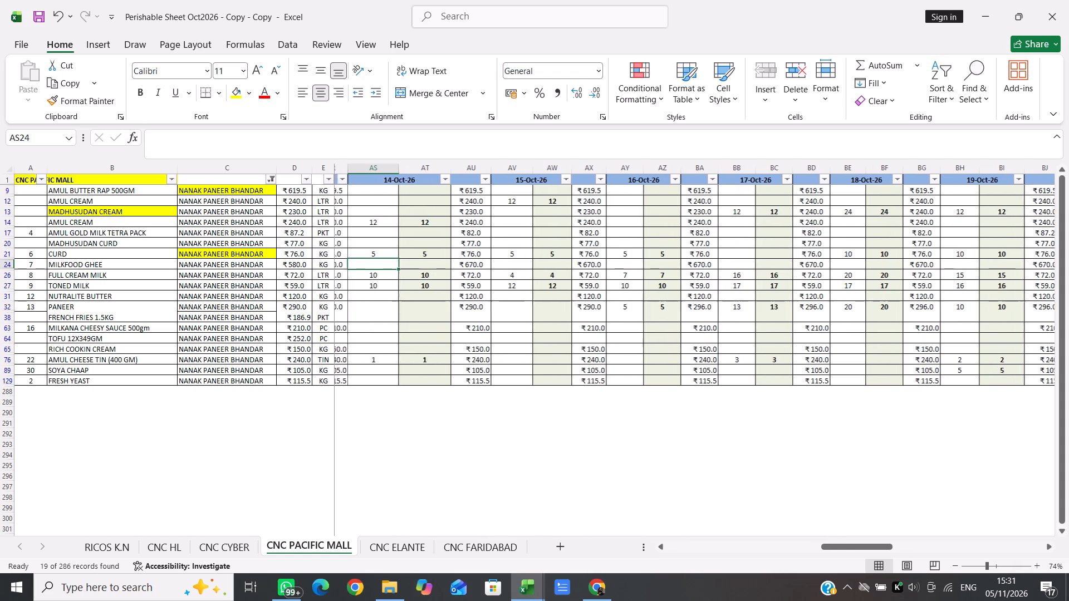
scroll(364, 274, right, 1)
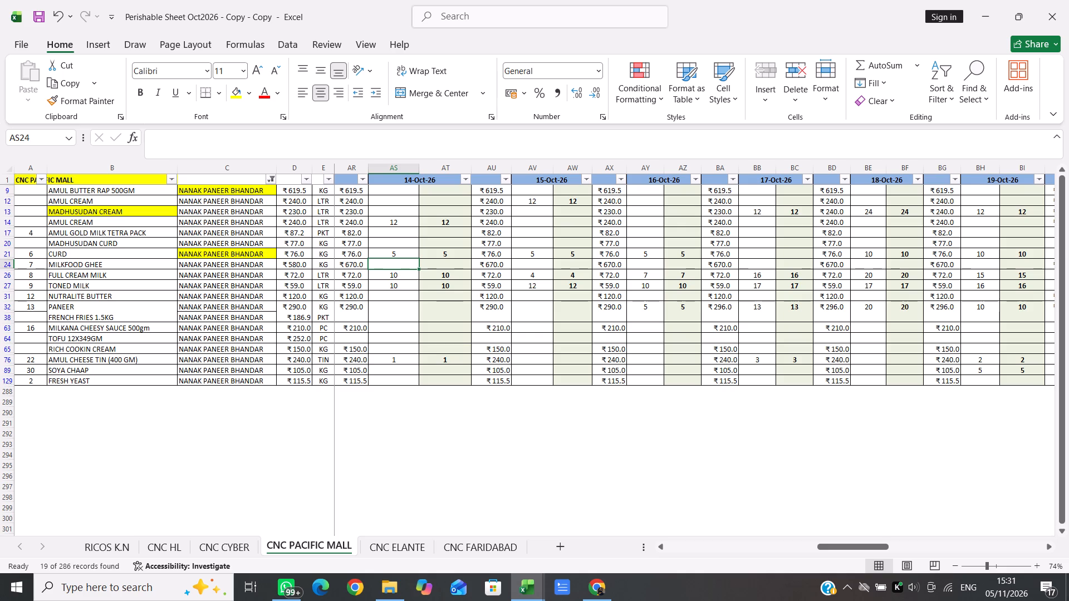
click(355, 266)
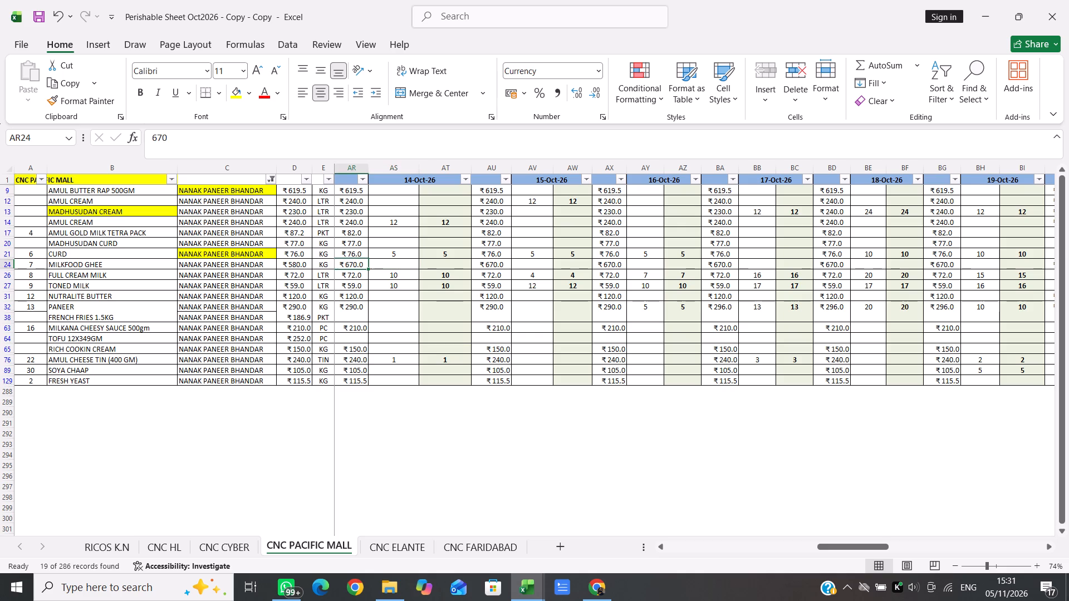
text(58)
key(BackSpace)
key(BackSpace)
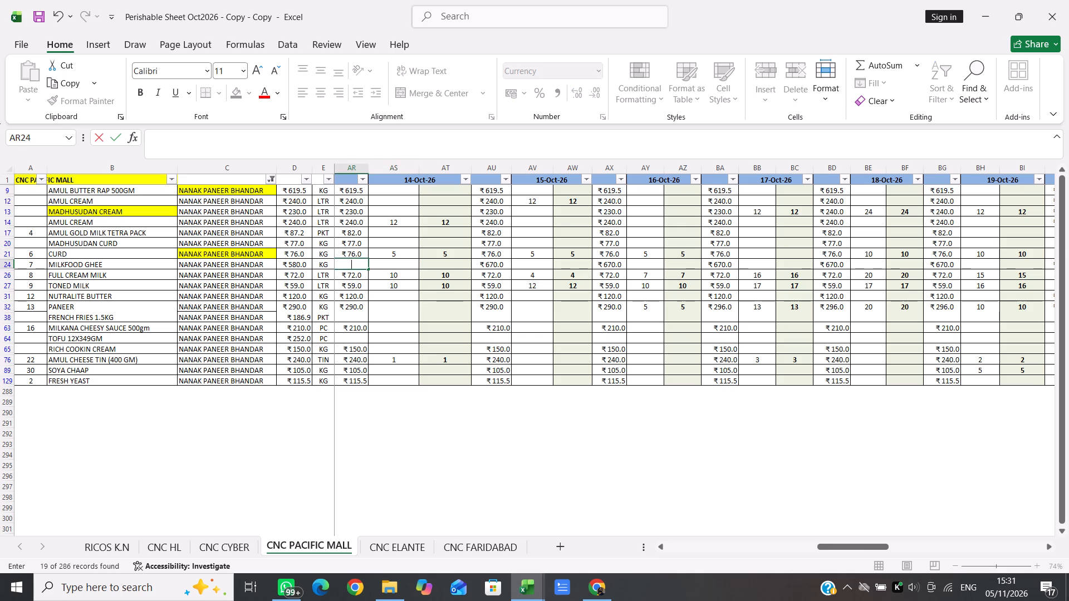
key(equal)
text(580)
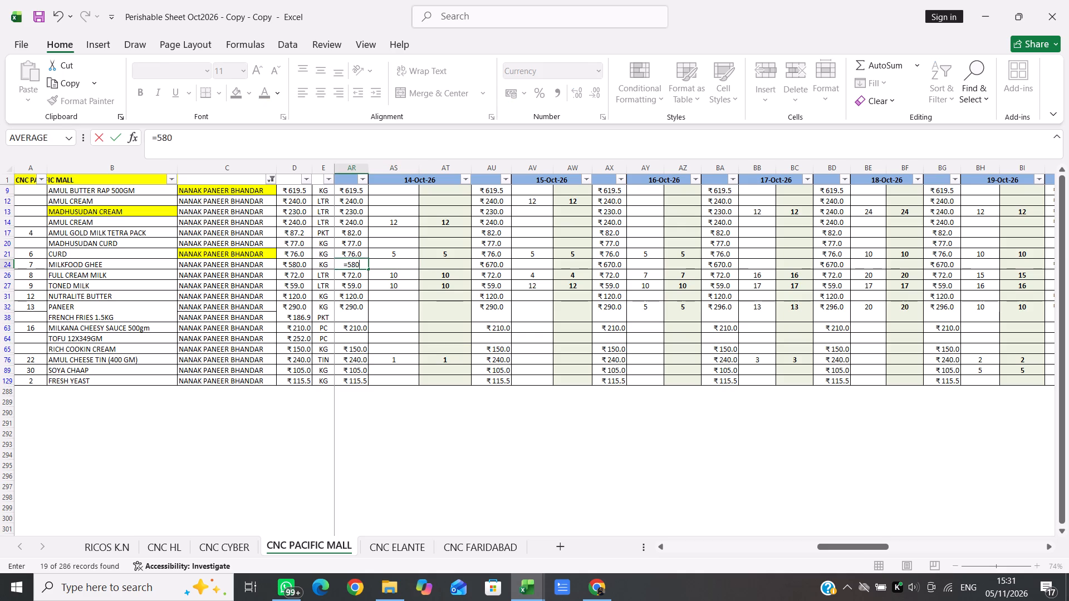
text(*1.05)
key(Return)
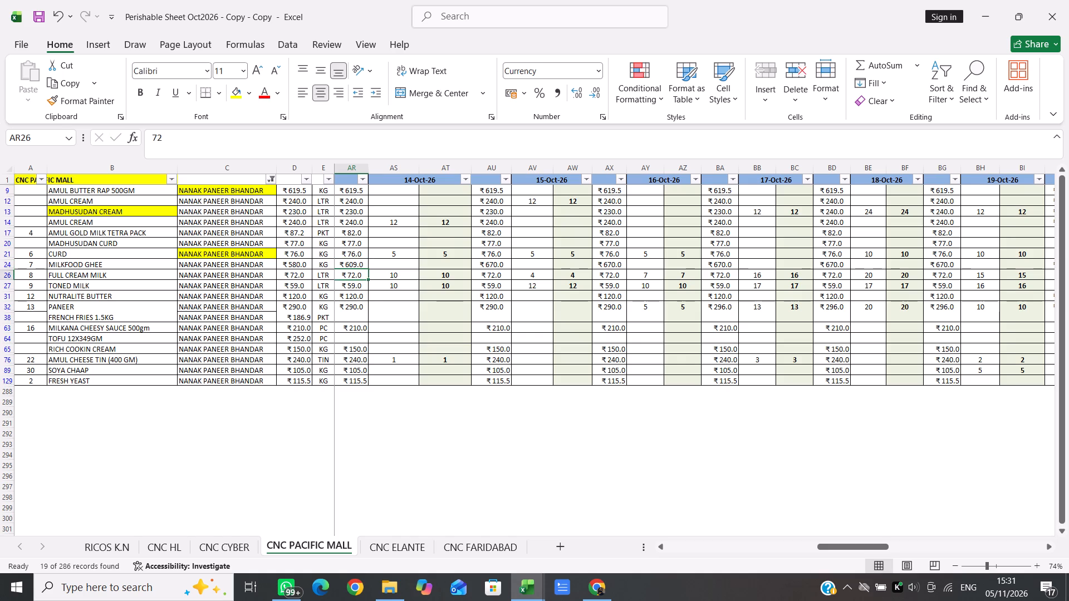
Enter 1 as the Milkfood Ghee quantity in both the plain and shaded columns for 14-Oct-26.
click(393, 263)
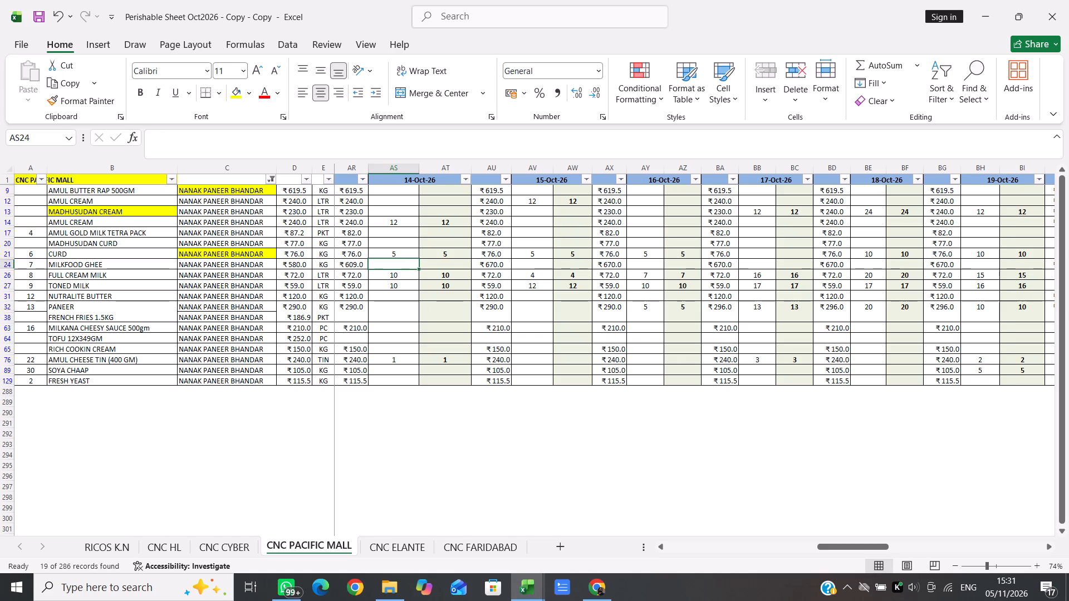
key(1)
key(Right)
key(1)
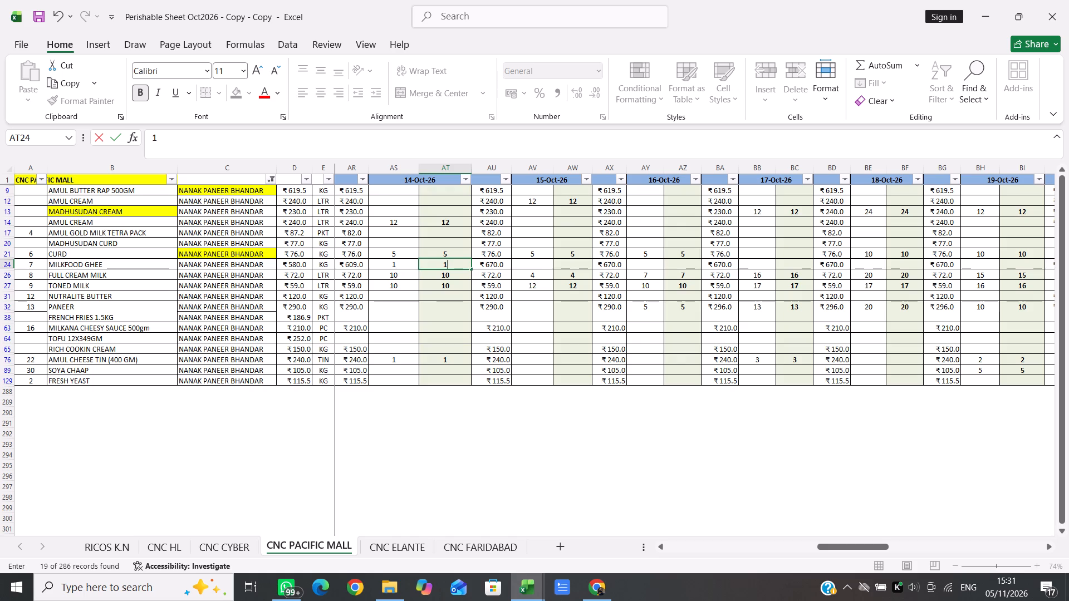
Set the Milkfood Ghee quantity to 4 in both the plain and shaded columns for 14-Oct-26.
click(385, 264)
key(4)
key(Right)
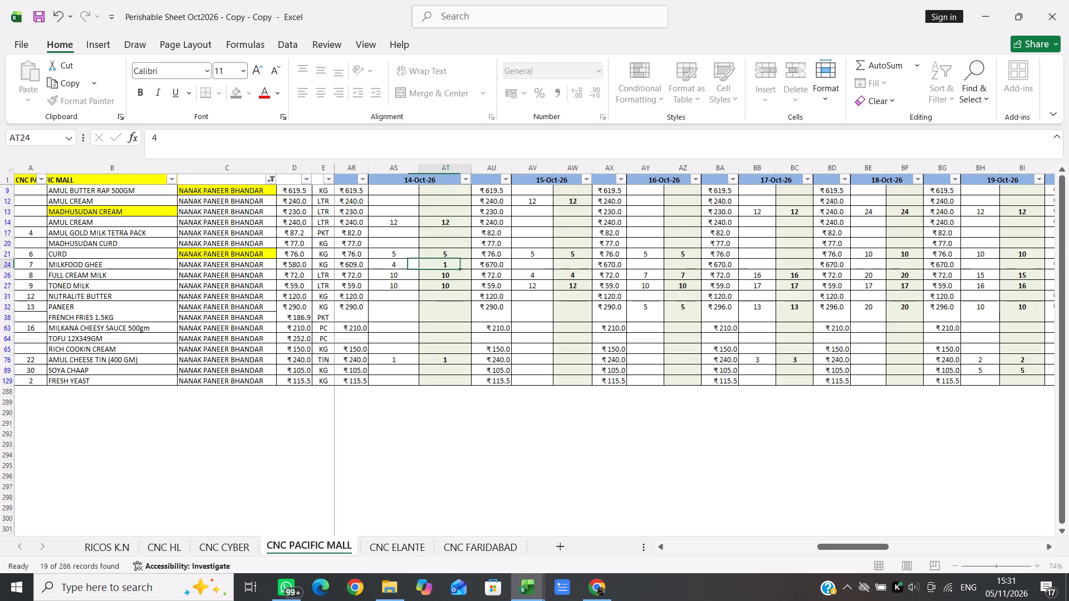
key(4)
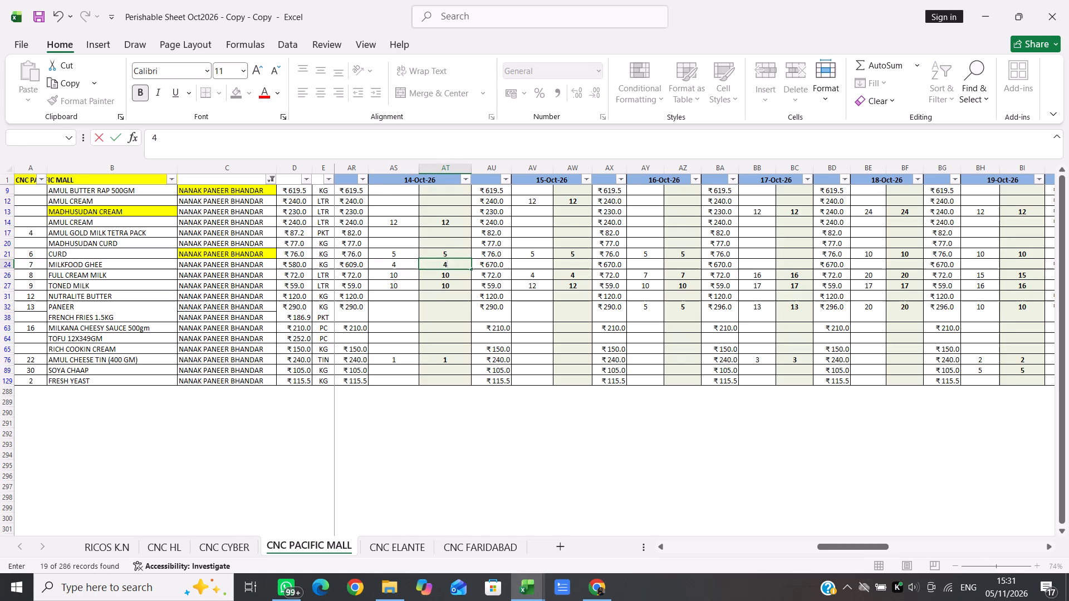
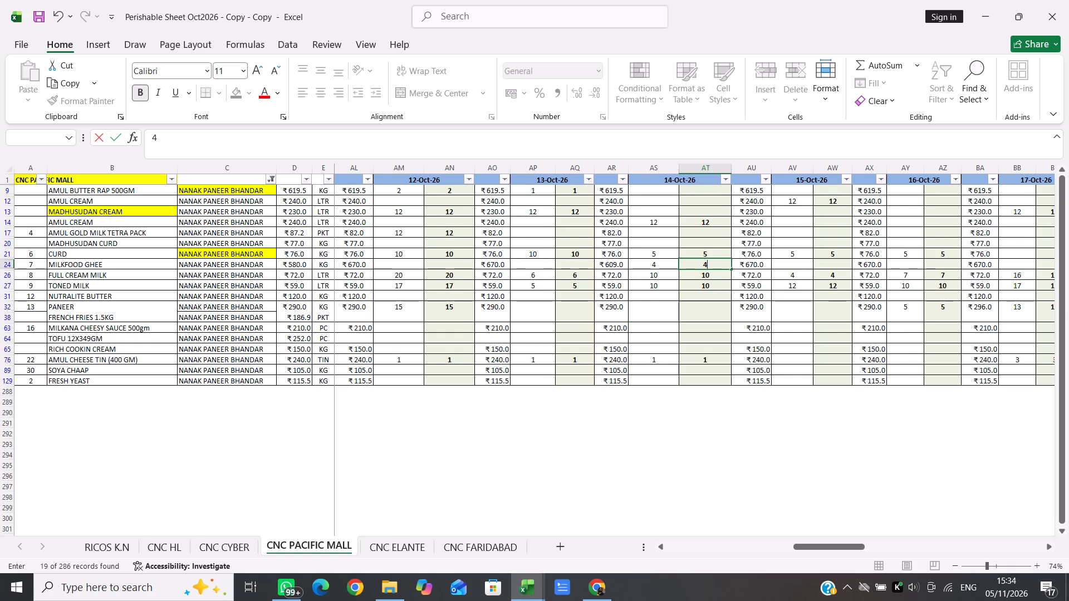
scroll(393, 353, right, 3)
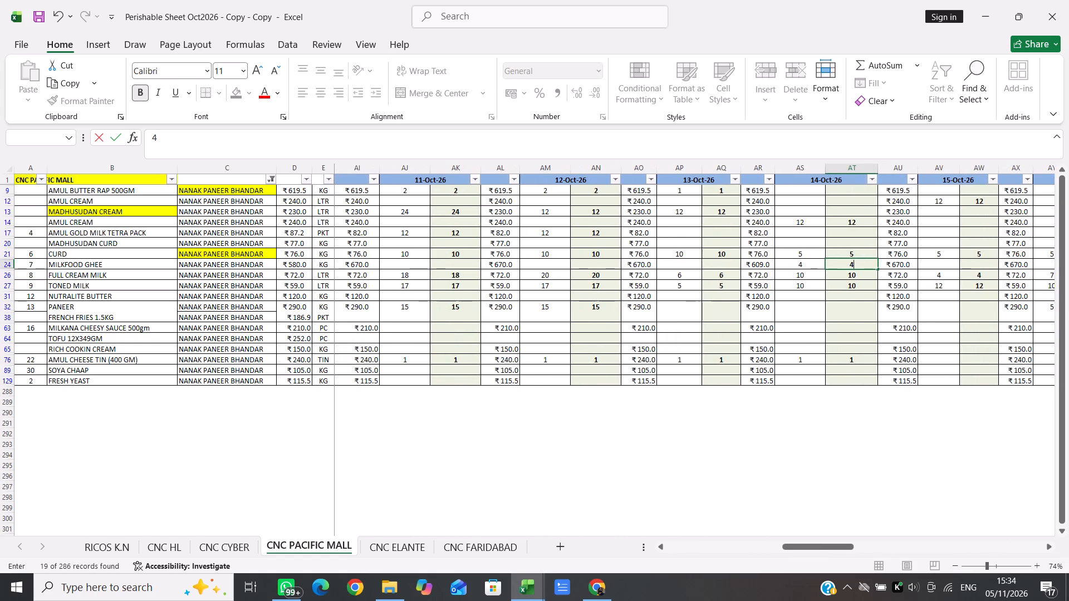
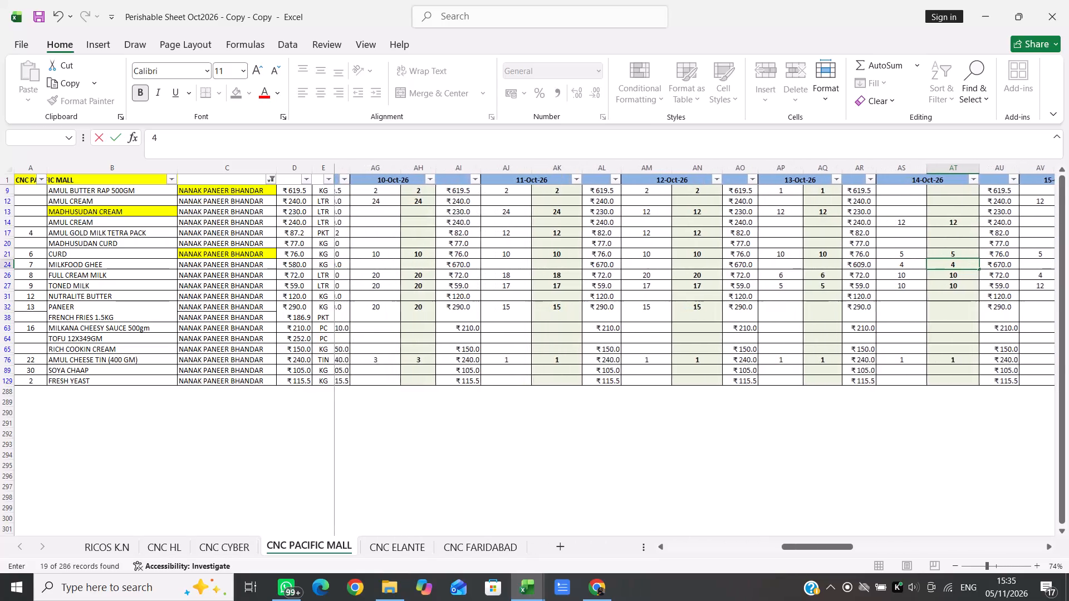
Enter 4 in both 08-Oct-26 quantity columns for MILKFOOD GHEE.
scroll(414, 193, right, 1)
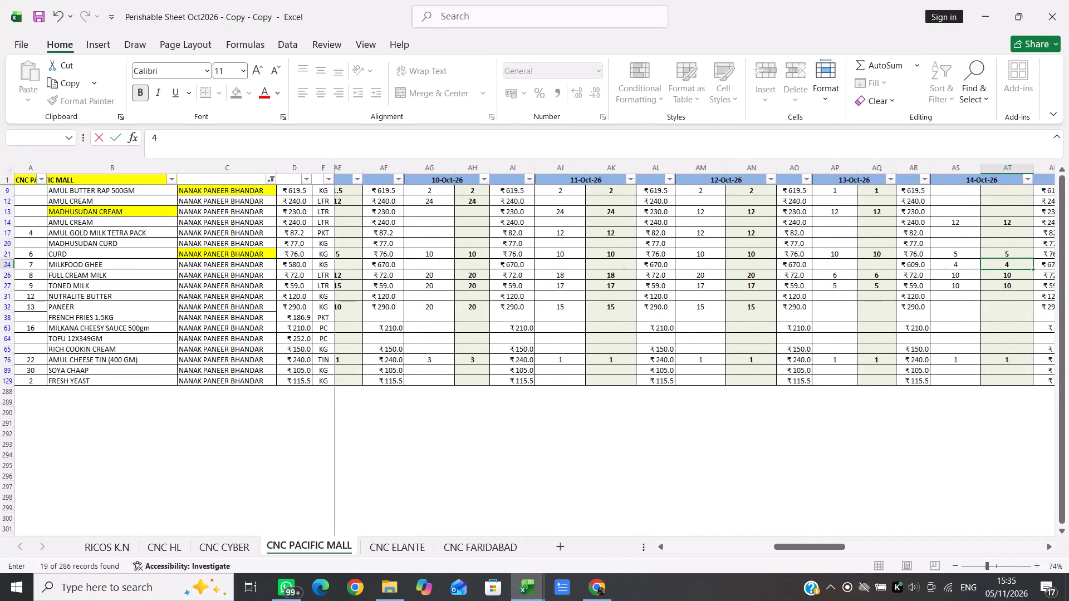
scroll(414, 193, right, 1)
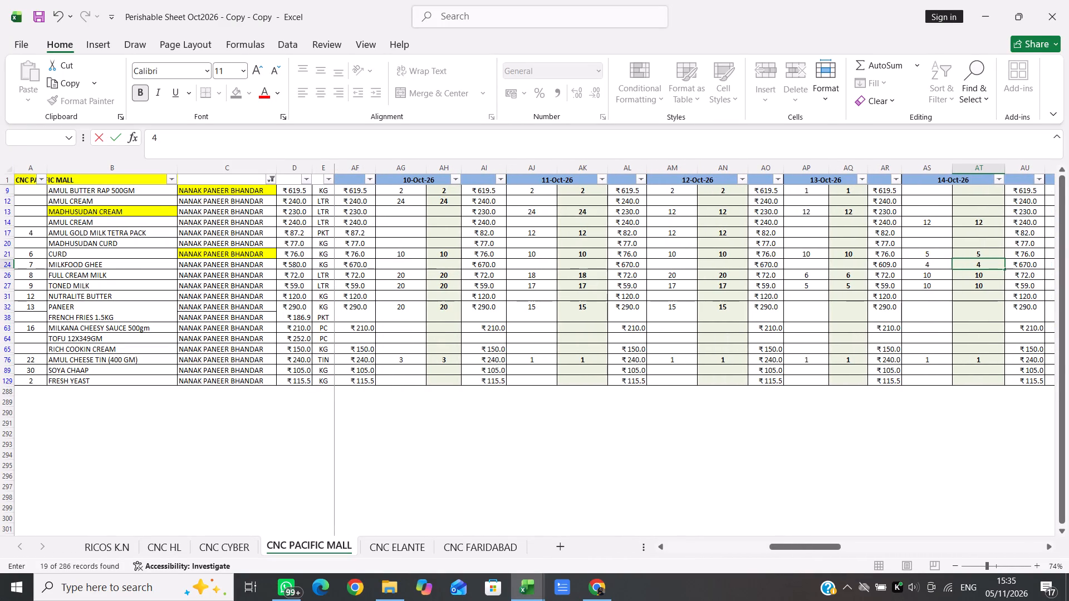
scroll(396, 302, right, 1)
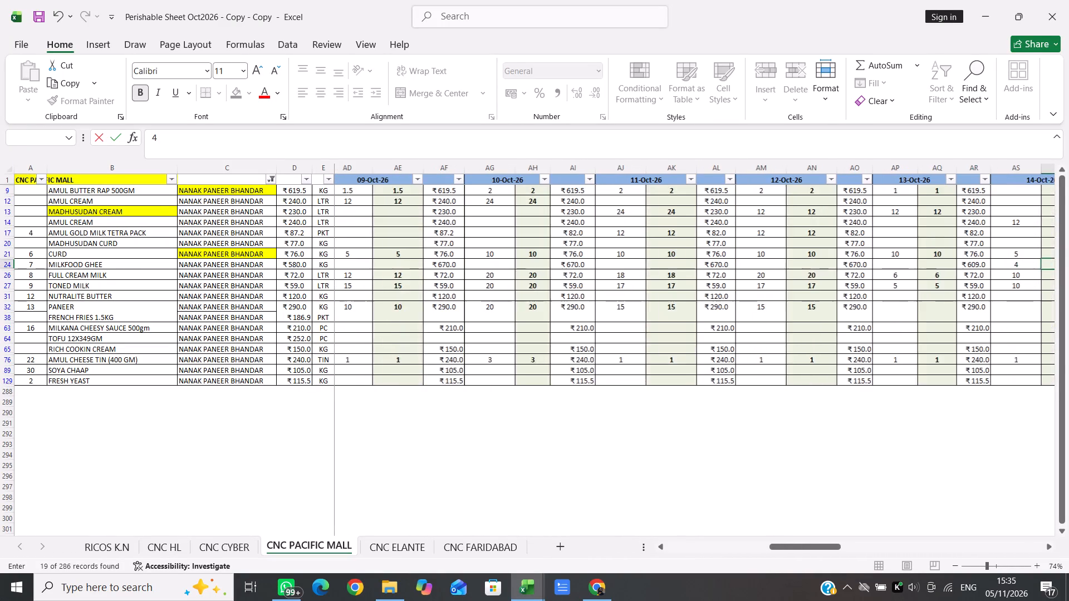
scroll(396, 302, right, 1)
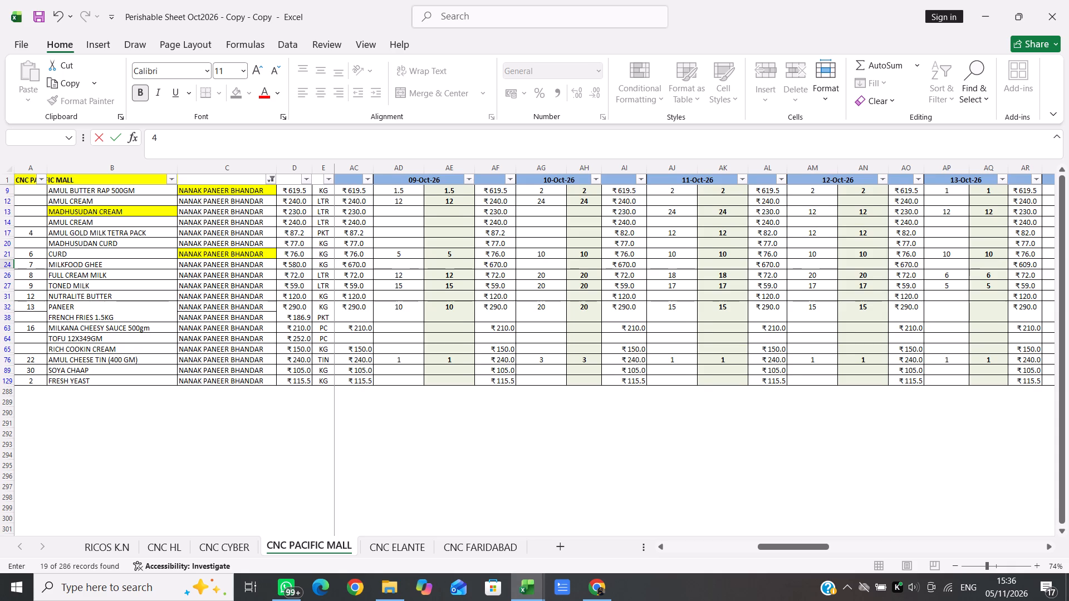
scroll(396, 302, right, 2)
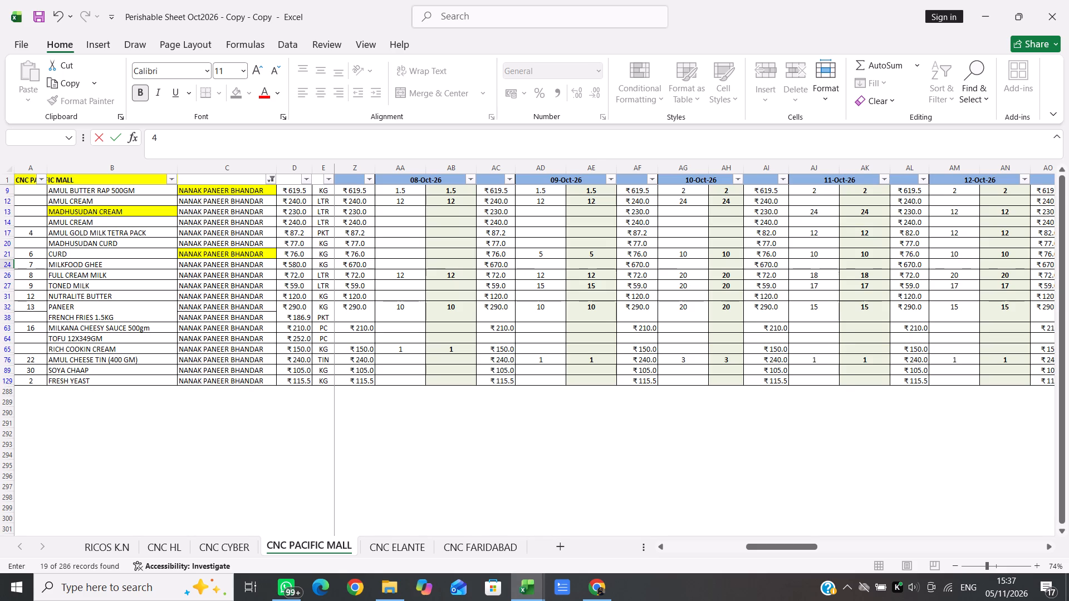
click(391, 264)
key(4)
key(Right)
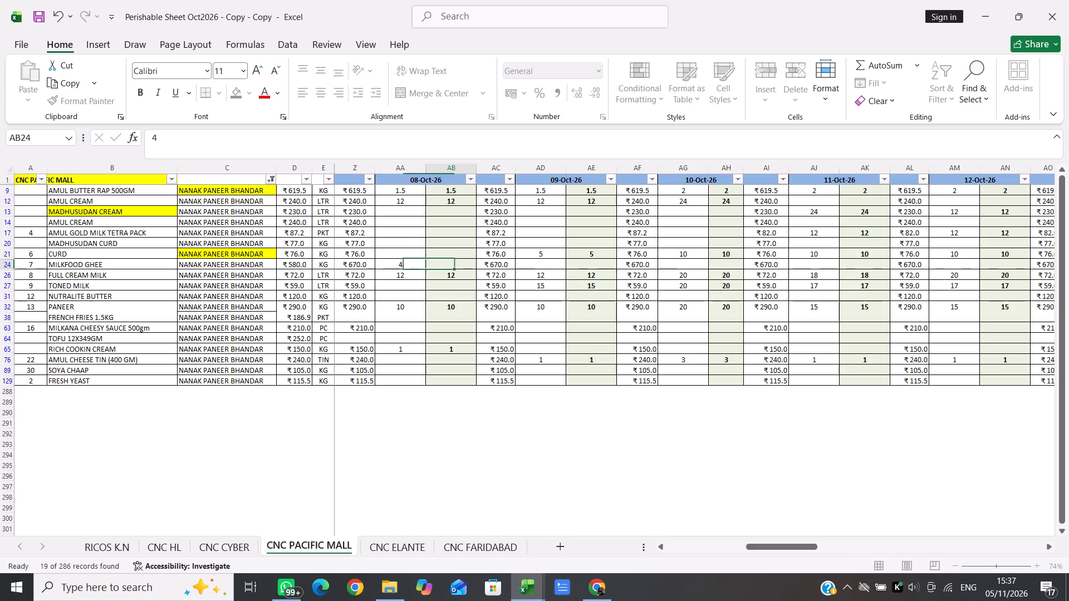
key(4)
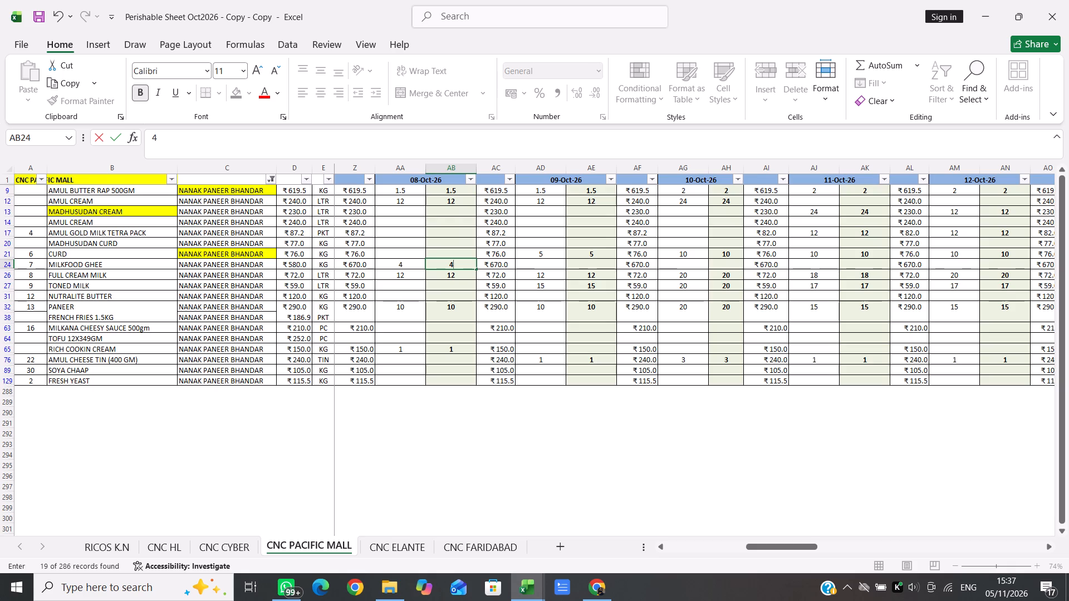
Enter 5 in both 07-Oct-26 quantity columns for SOYA CHAAP.
scroll(391, 264, right, 2)
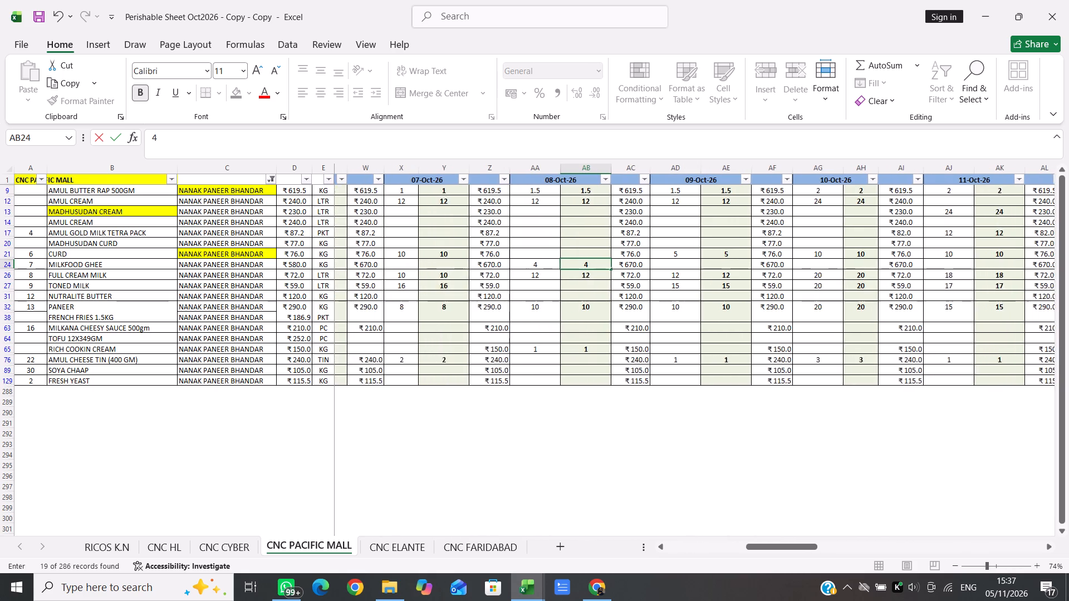
scroll(391, 264, right, 1)
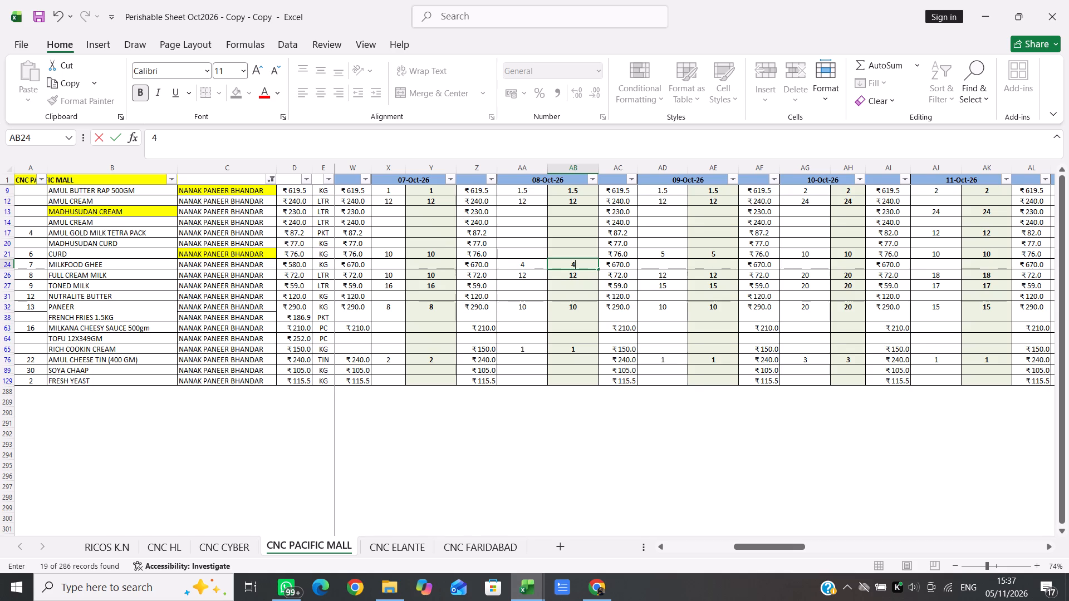
click(383, 369)
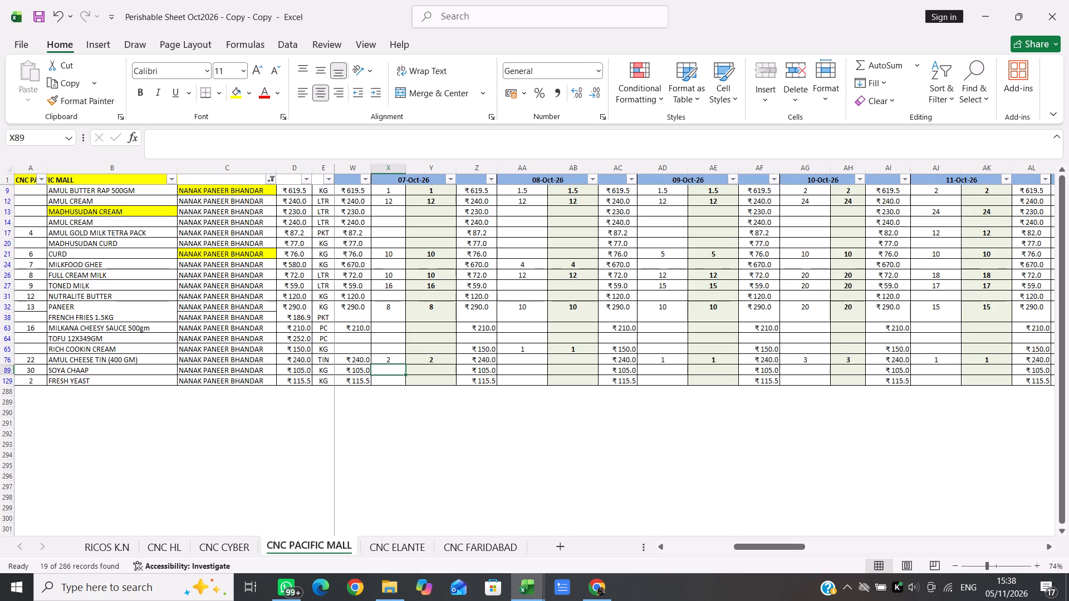
key(5)
key(Right)
key(5)
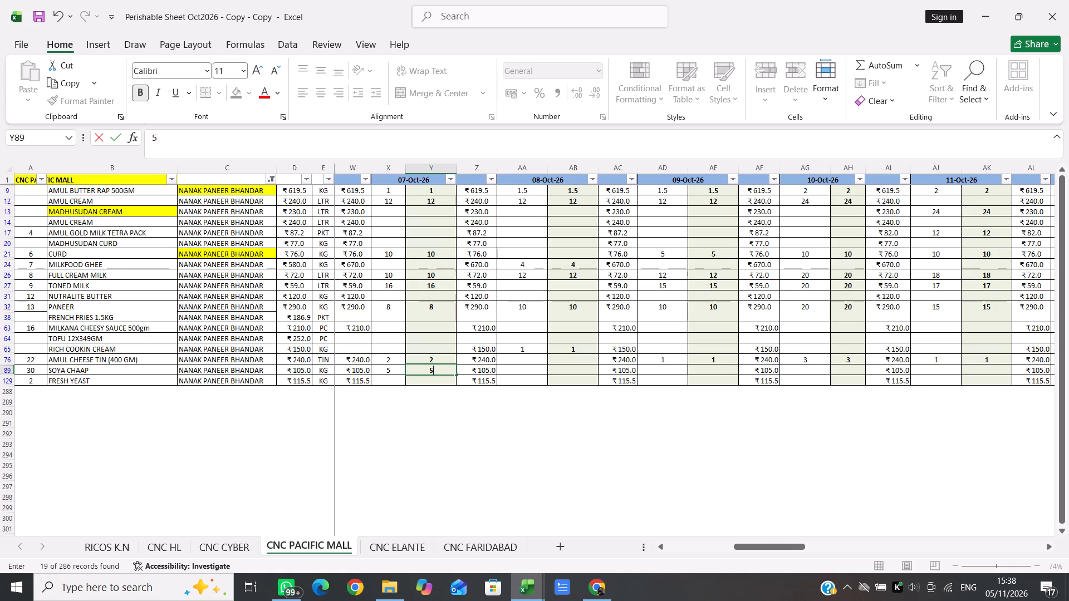
Enter 1 in both 05-Oct-26 quantity columns for MILKFOOD GHEE.
scroll(383, 369, right, 3)
scroll(383, 369, left, 1)
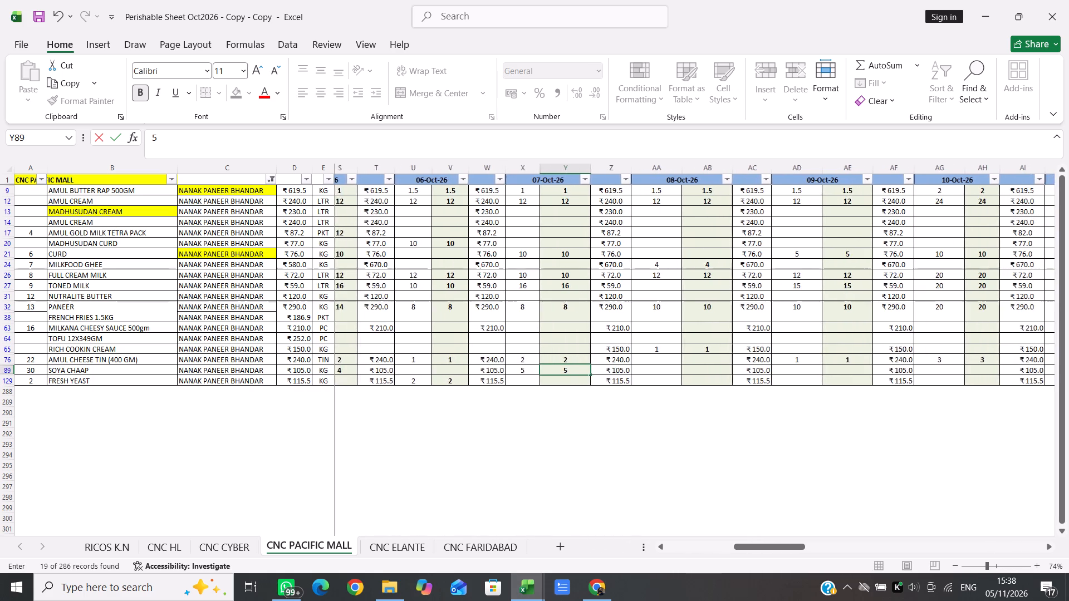
scroll(383, 369, left, 1)
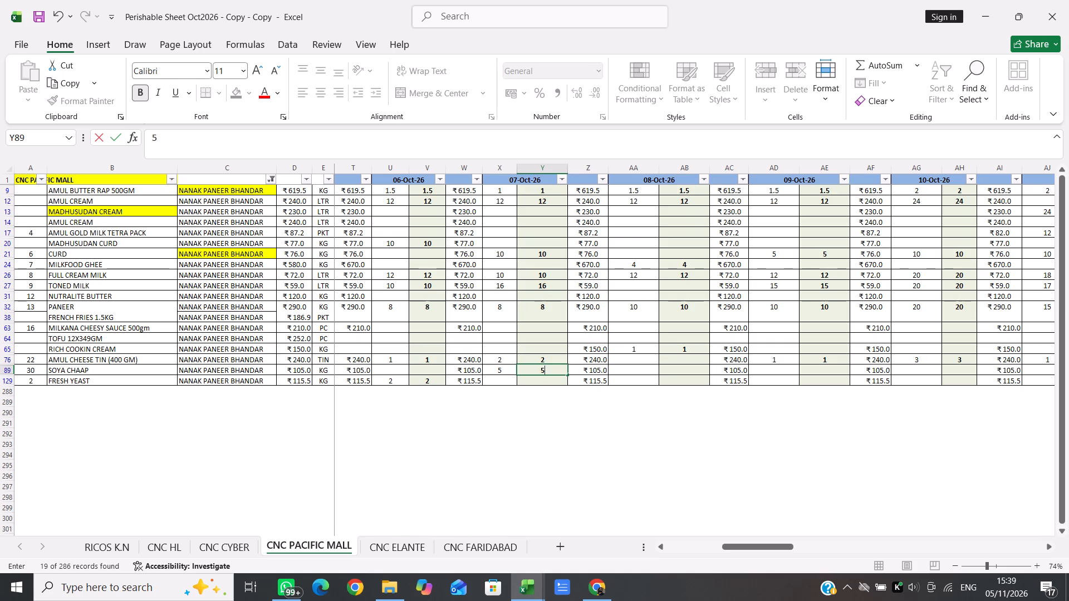
scroll(383, 369, right, 2)
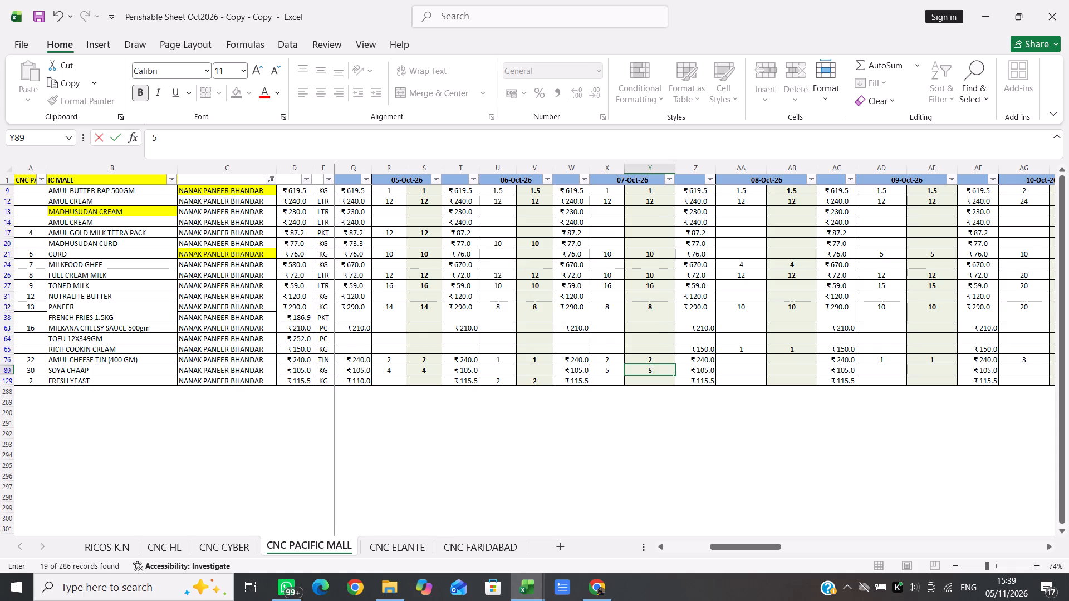
click(385, 329)
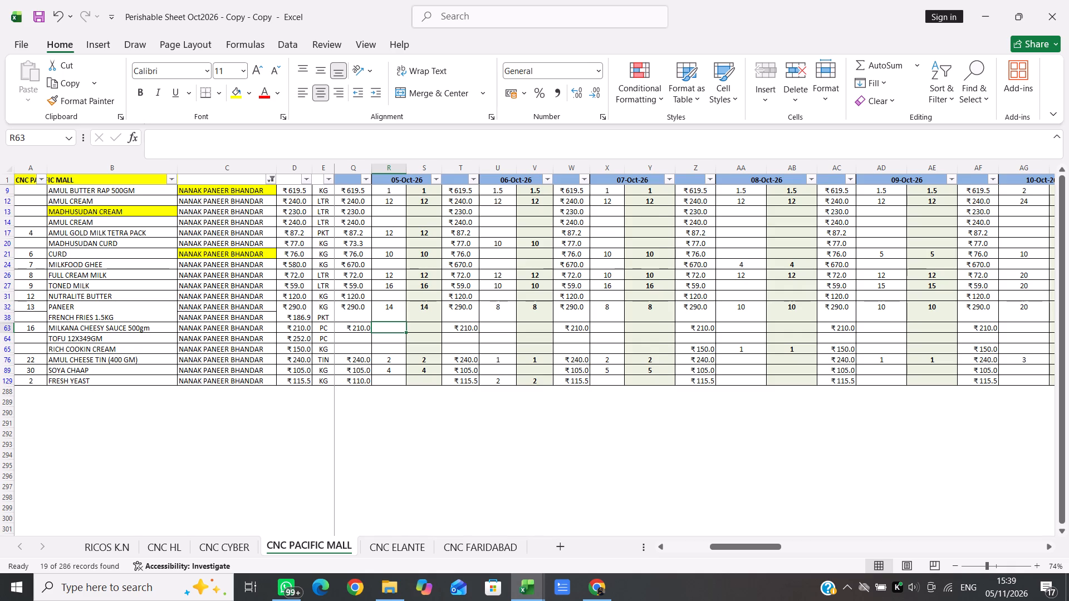
click(382, 264)
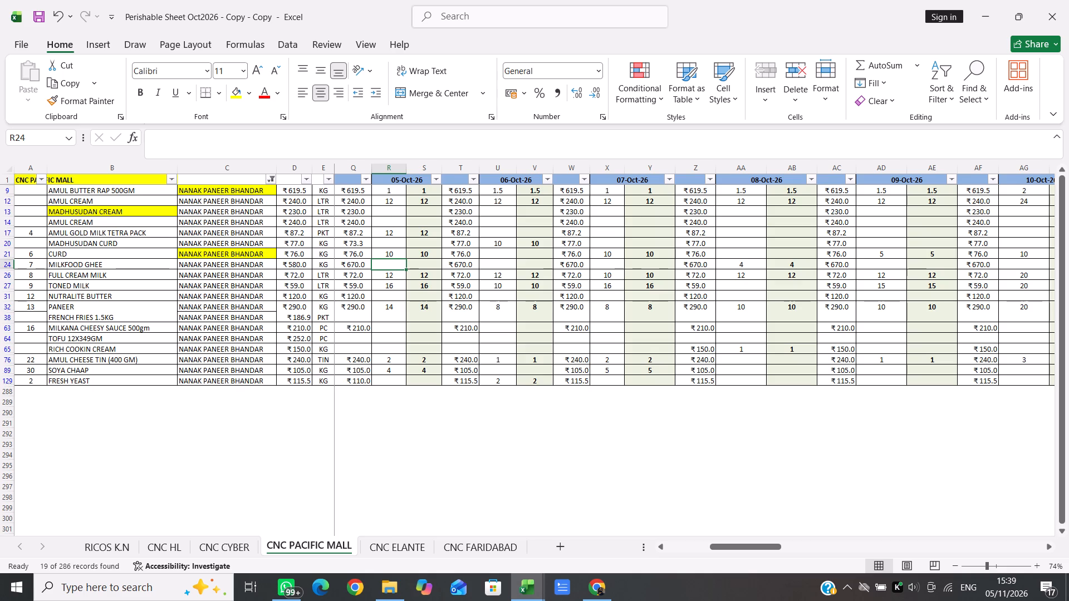
key(1)
key(Right)
key(1)
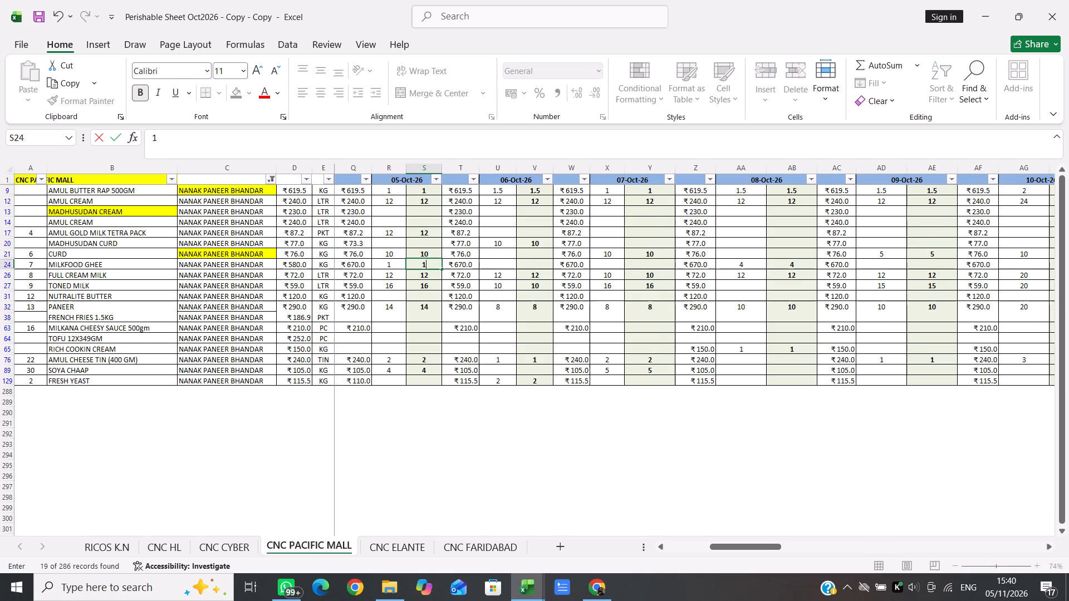
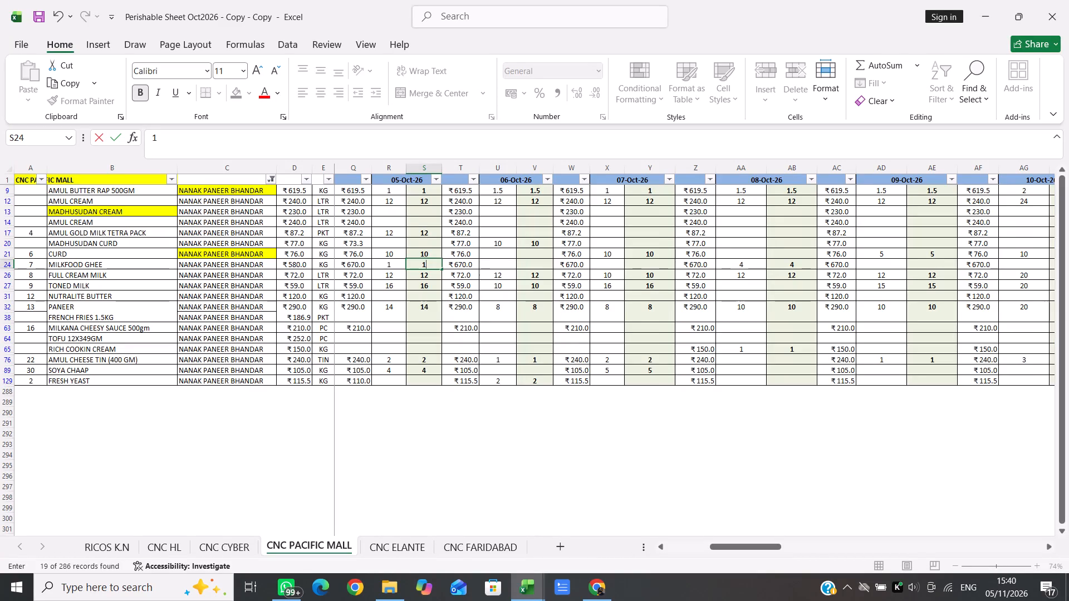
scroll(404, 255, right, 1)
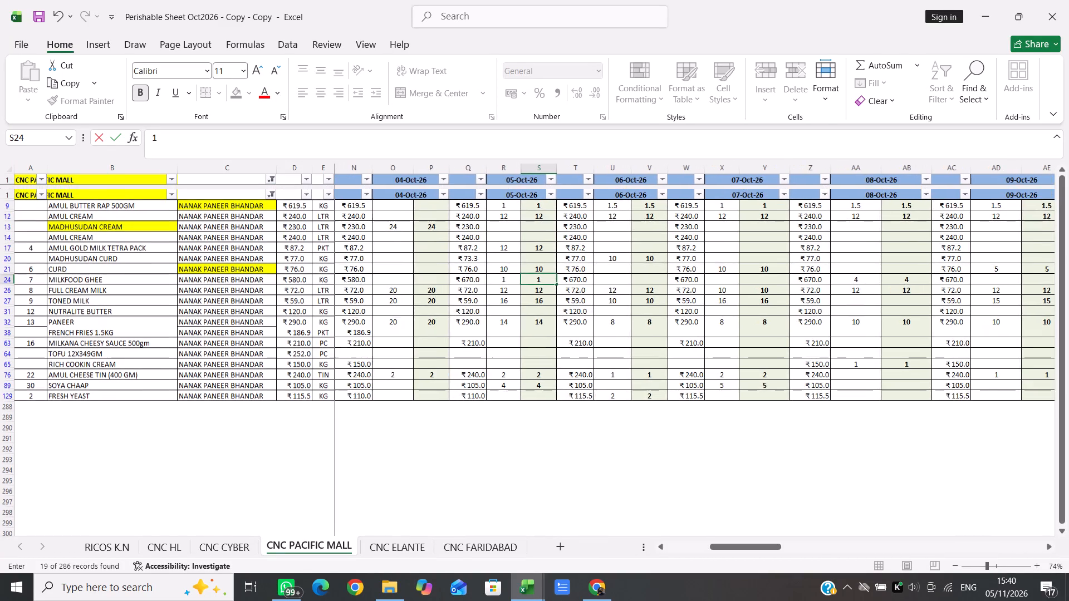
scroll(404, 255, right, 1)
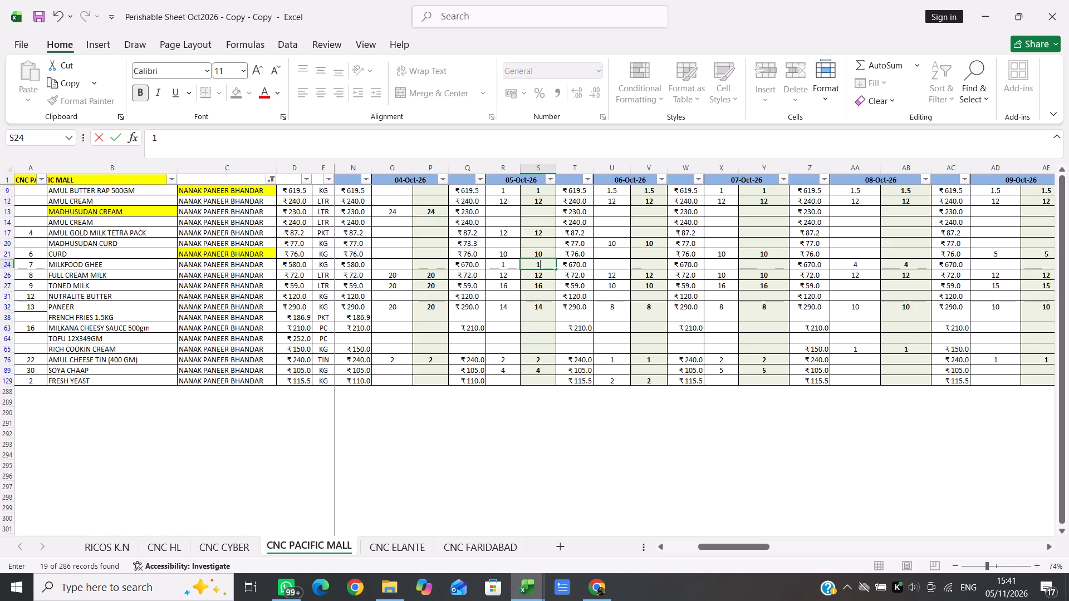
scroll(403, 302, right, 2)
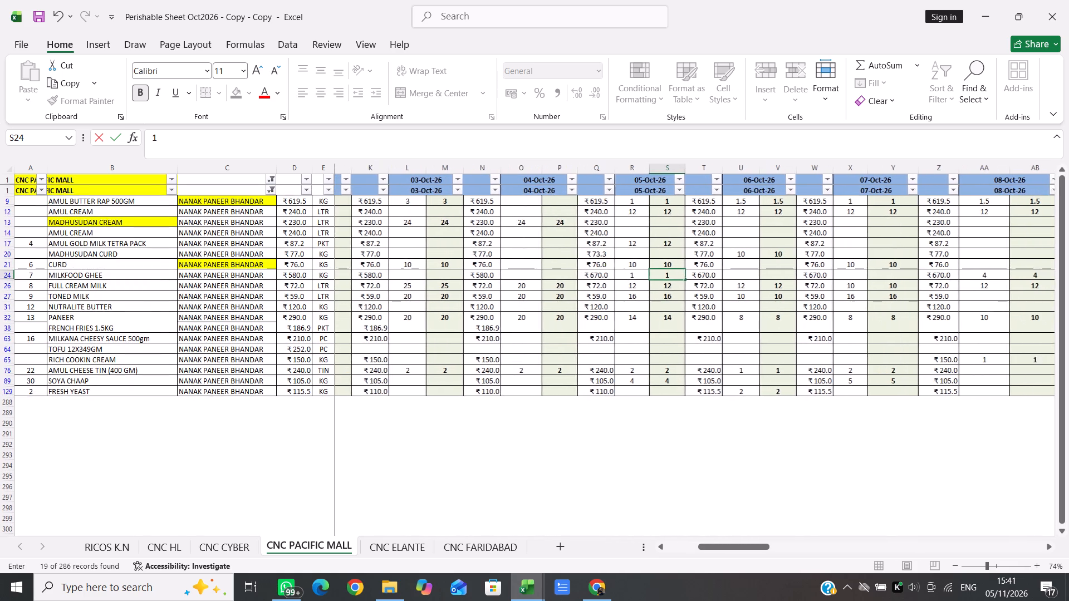
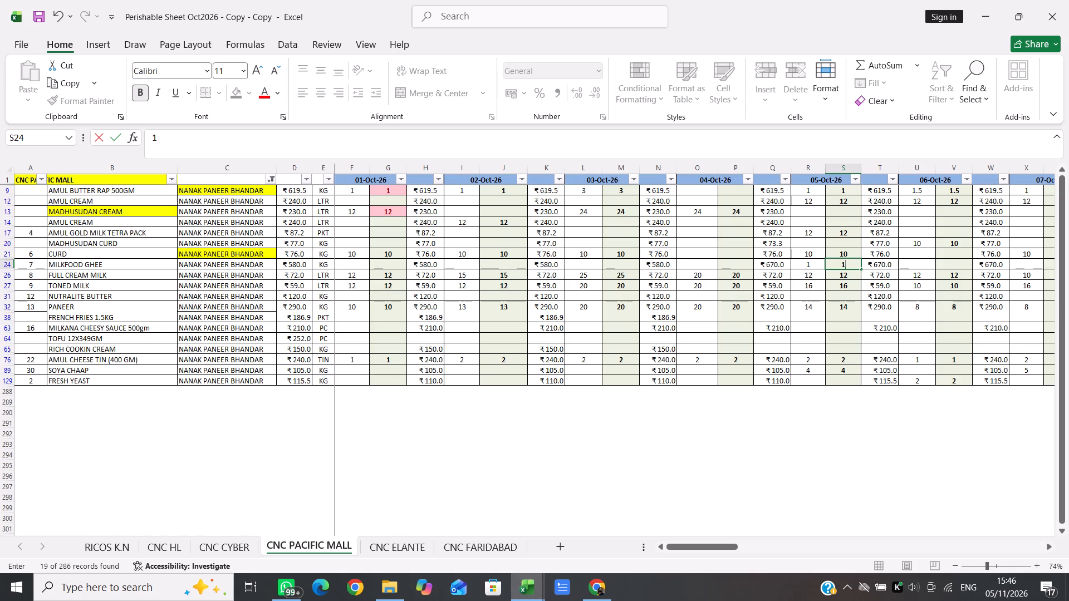
Enter 5 in both 01-Oct-26 quantity cells for the SOYA CHAAP row.
click(359, 367)
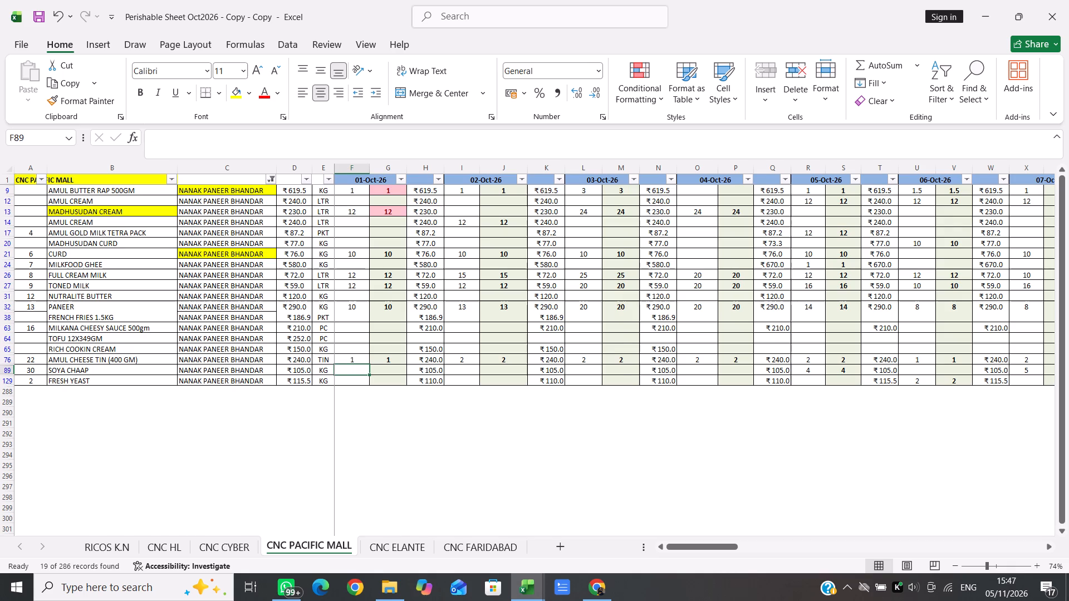
key(5)
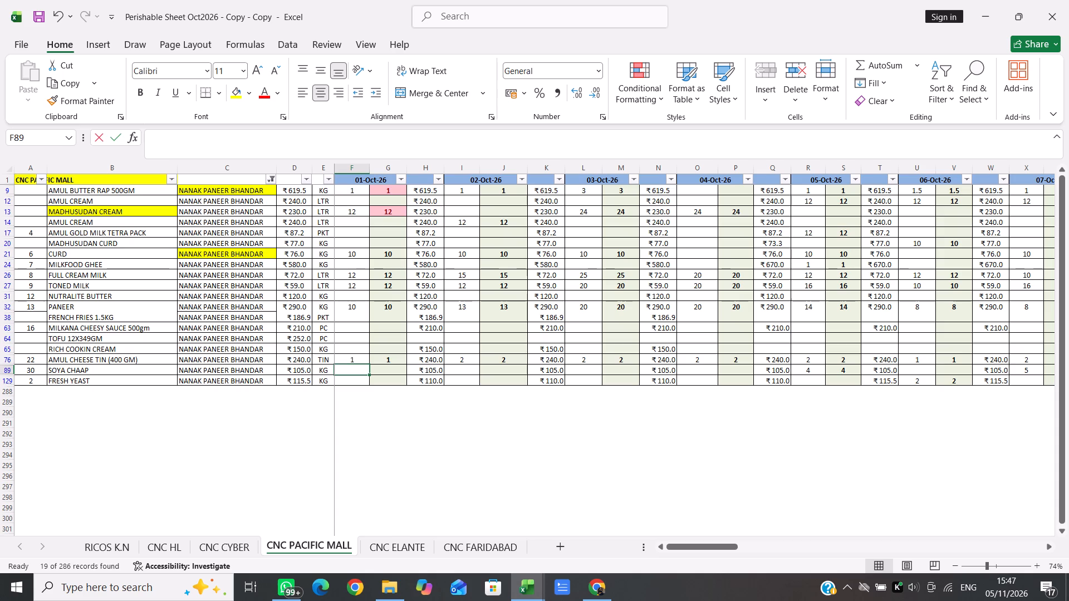
key(Right)
key(5)
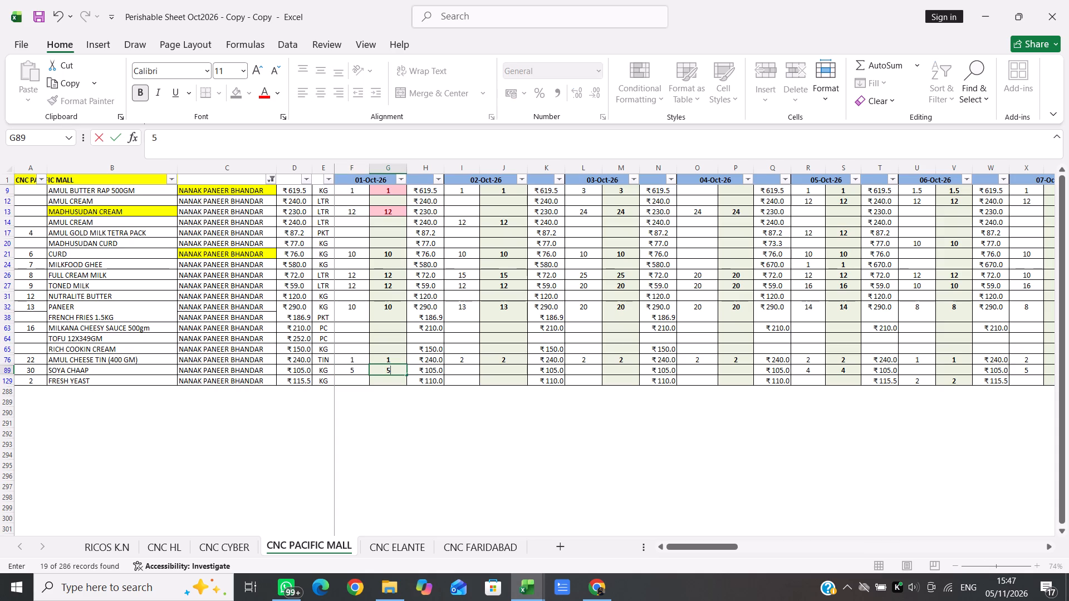
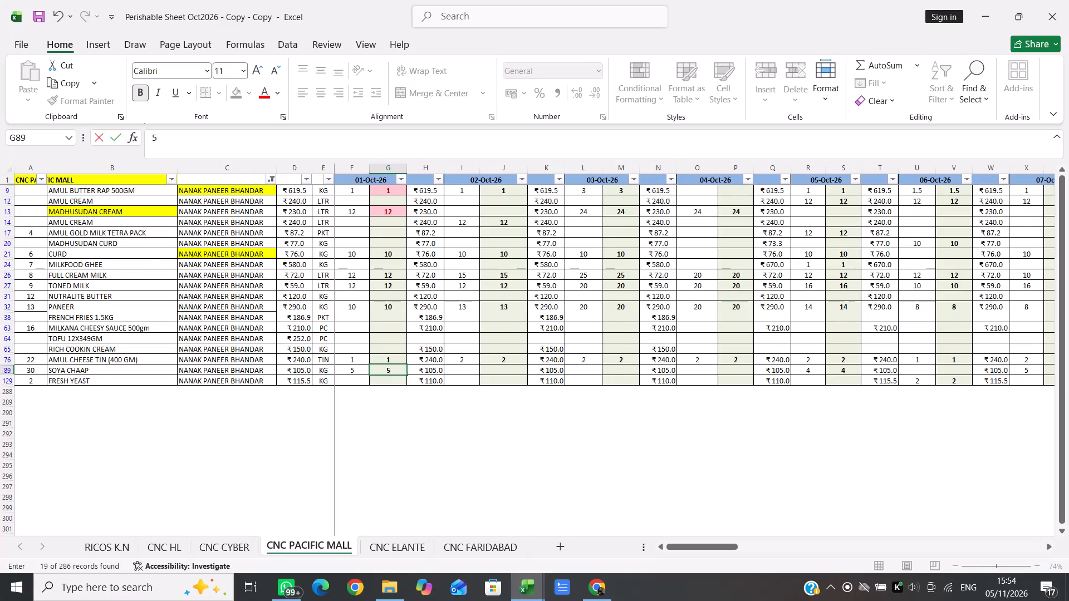
Search the supplier column's filter values for a different supplier, starting the search text with "s".
click(270, 179)
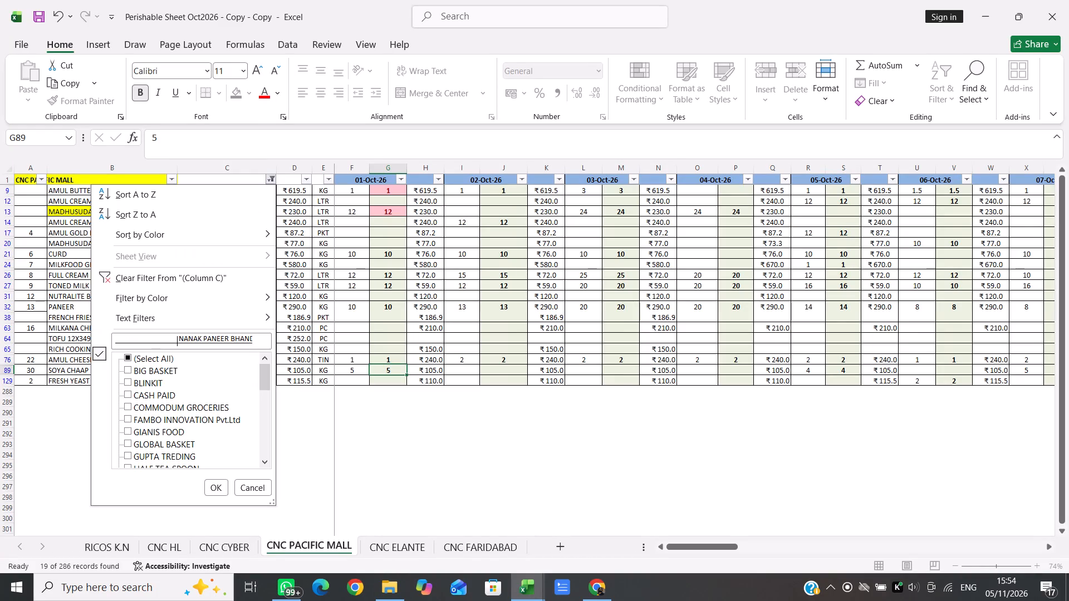
click(197, 344)
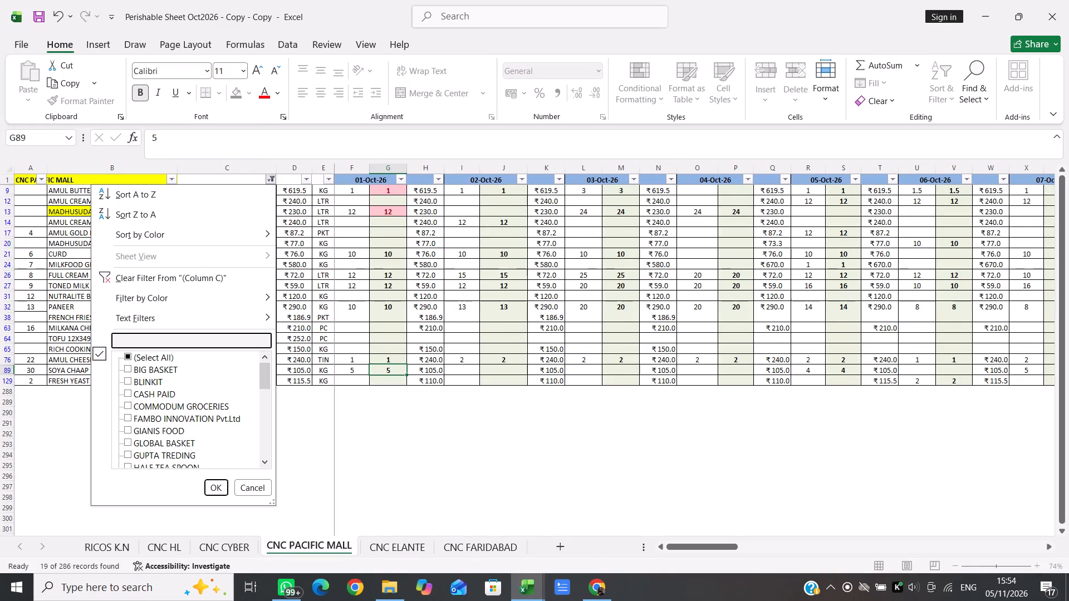
key(s)
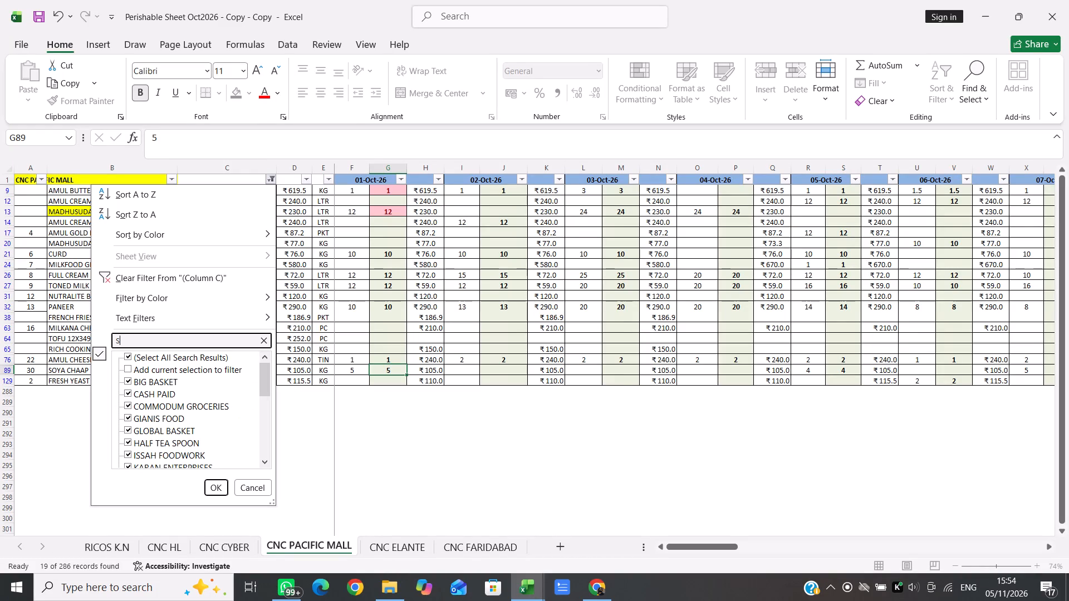
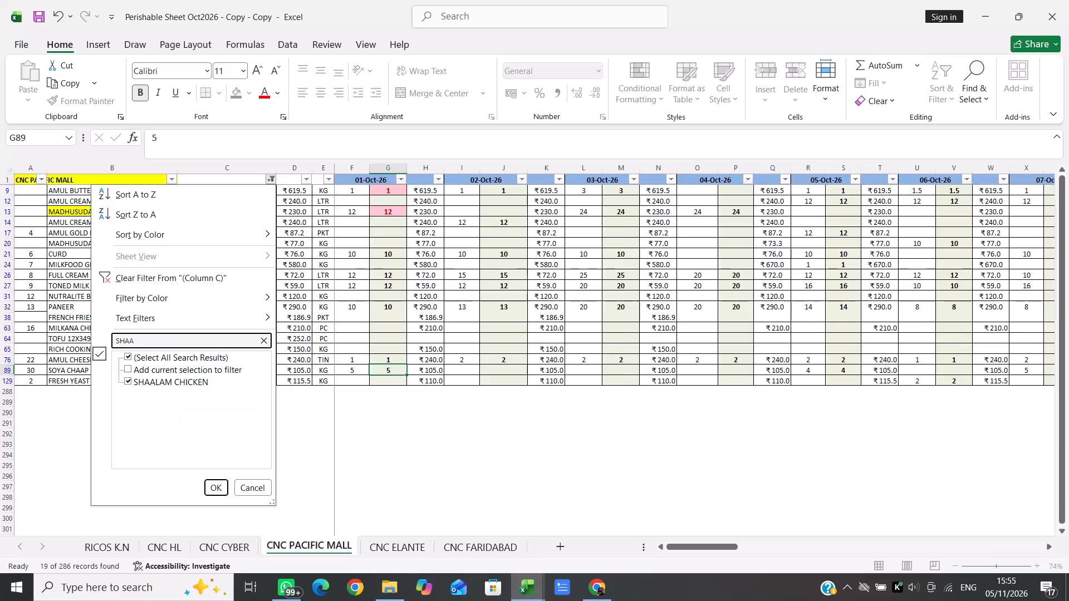
Filter the supplier column to show only SHAALAM CHICKEN items.
key(l)
key(Return)
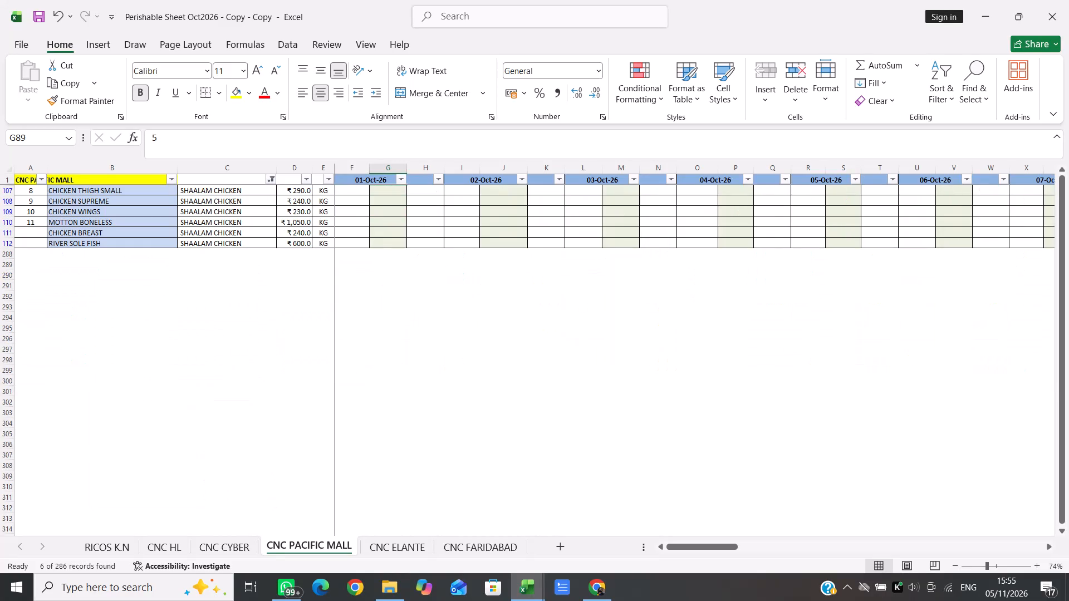
Examine the SHAALAM CHICKEN items' daily quantities and rates across October, focusing on 28-Oct-26 to 31-Oct-26.
scroll(437, 232, left, 11)
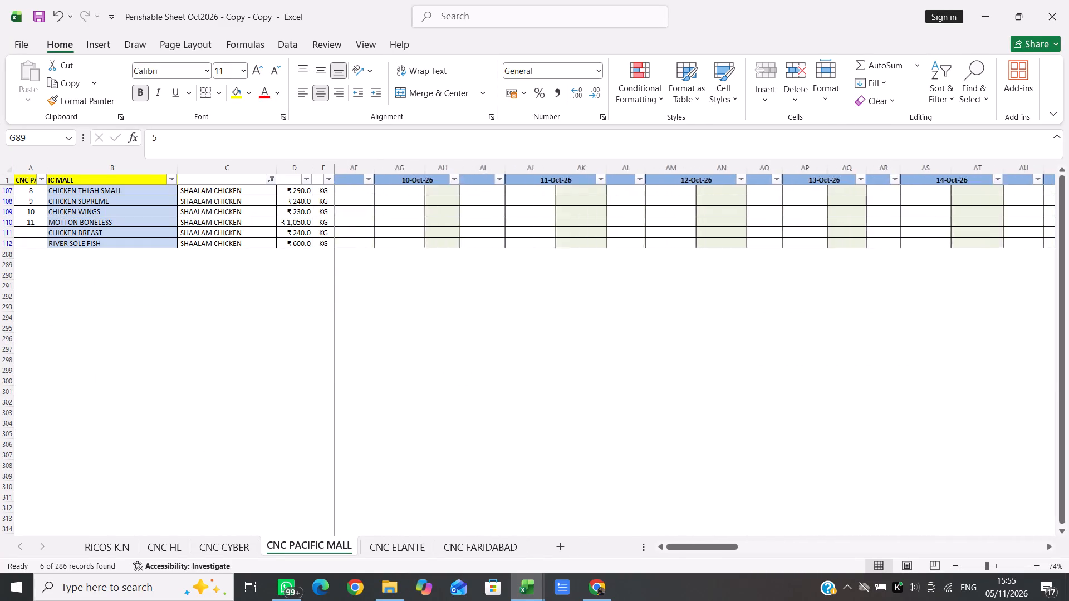
scroll(437, 232, left, 20)
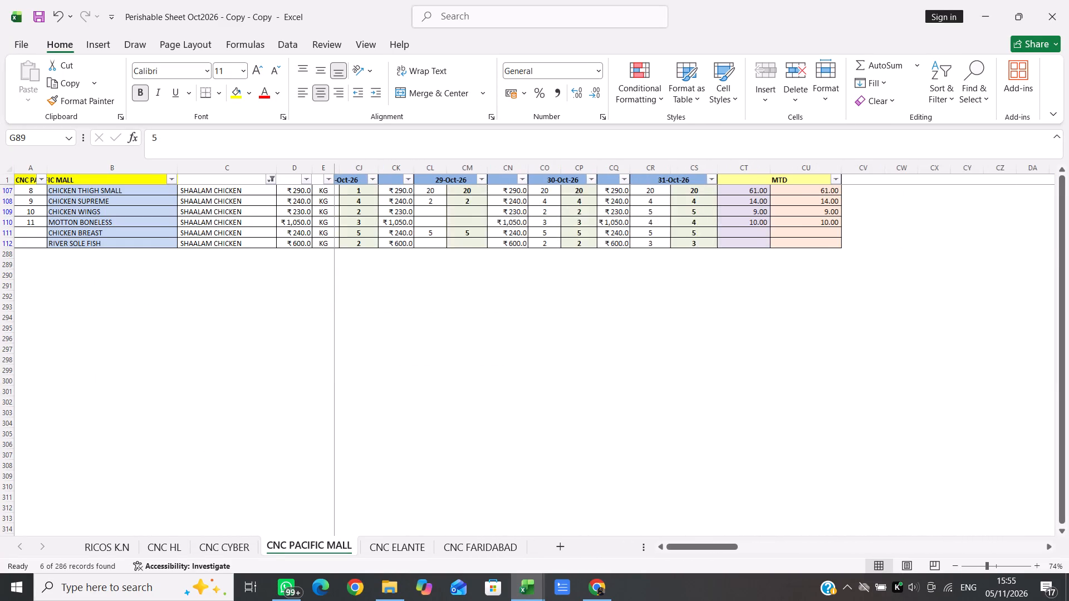
scroll(437, 232, left, 1)
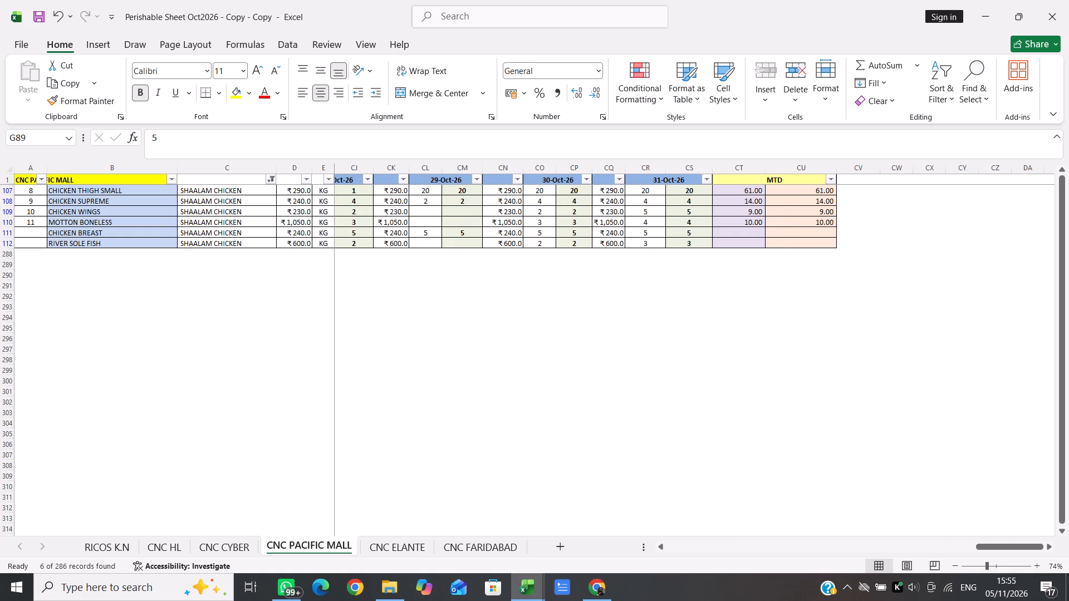
scroll(437, 232, right, 3)
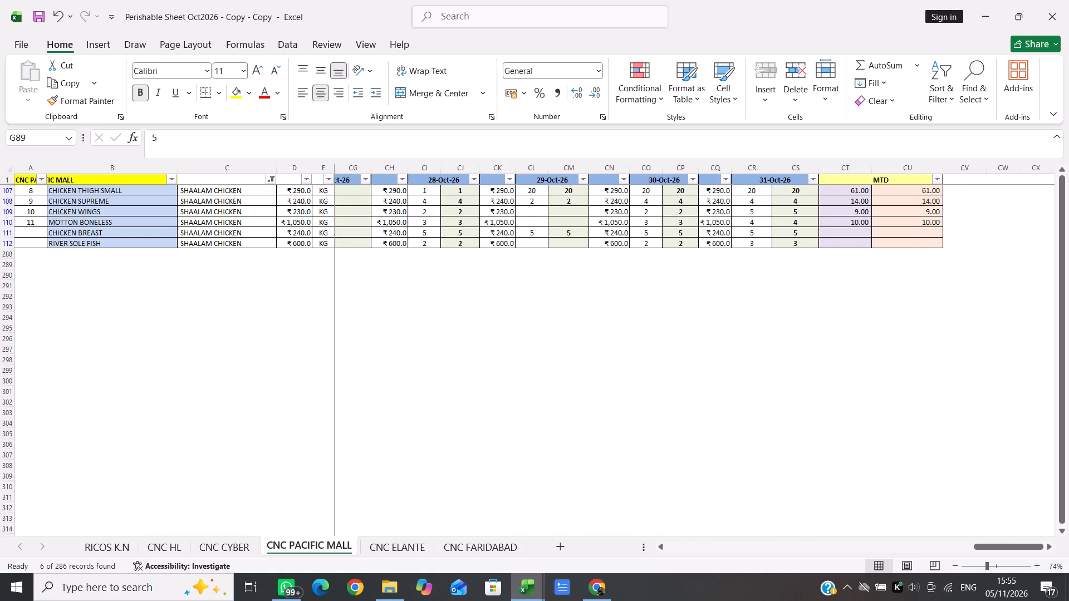
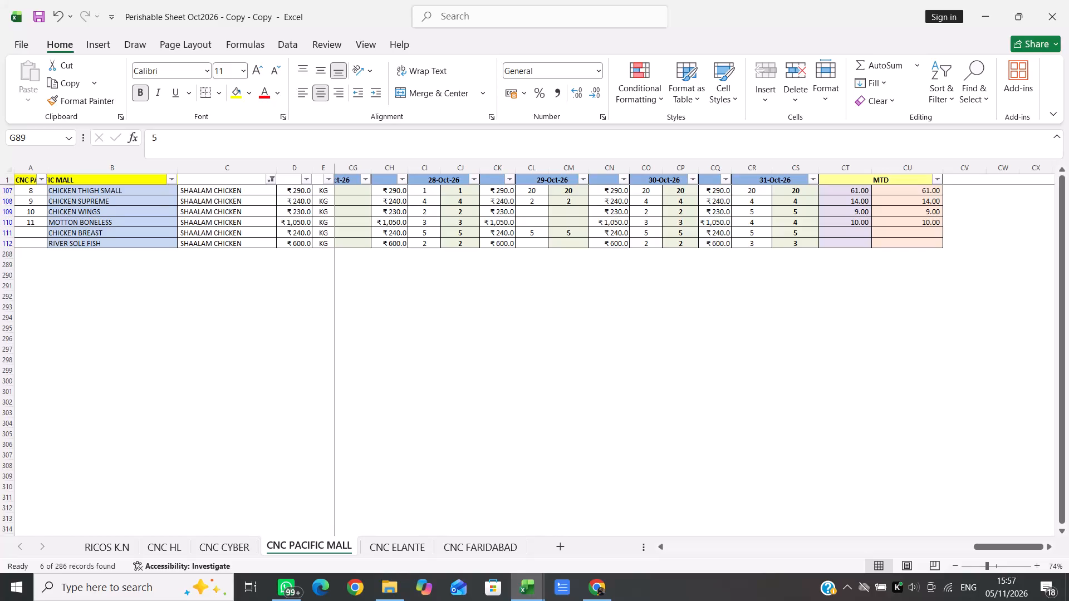
Filter the supplier column to show only KESHYAP & BROTHER items, searching the filter values for "KES".
click(268, 177)
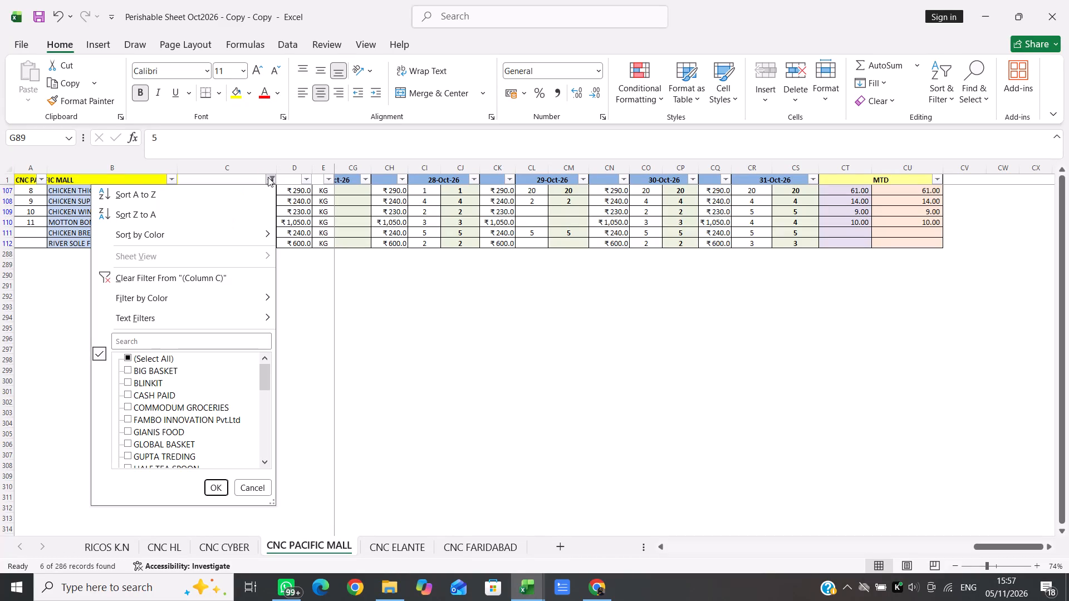
click(160, 343)
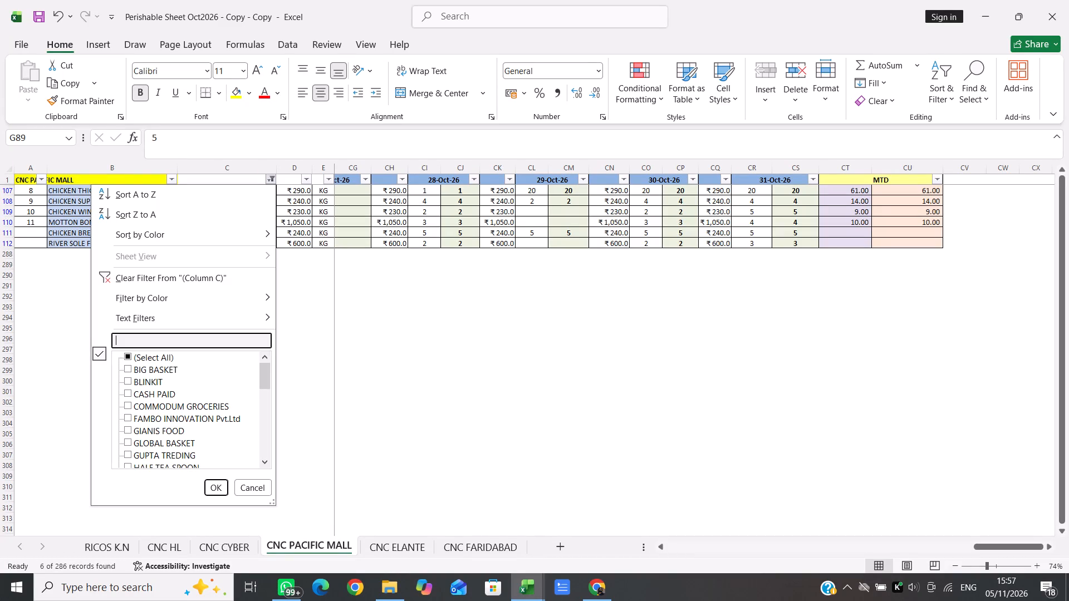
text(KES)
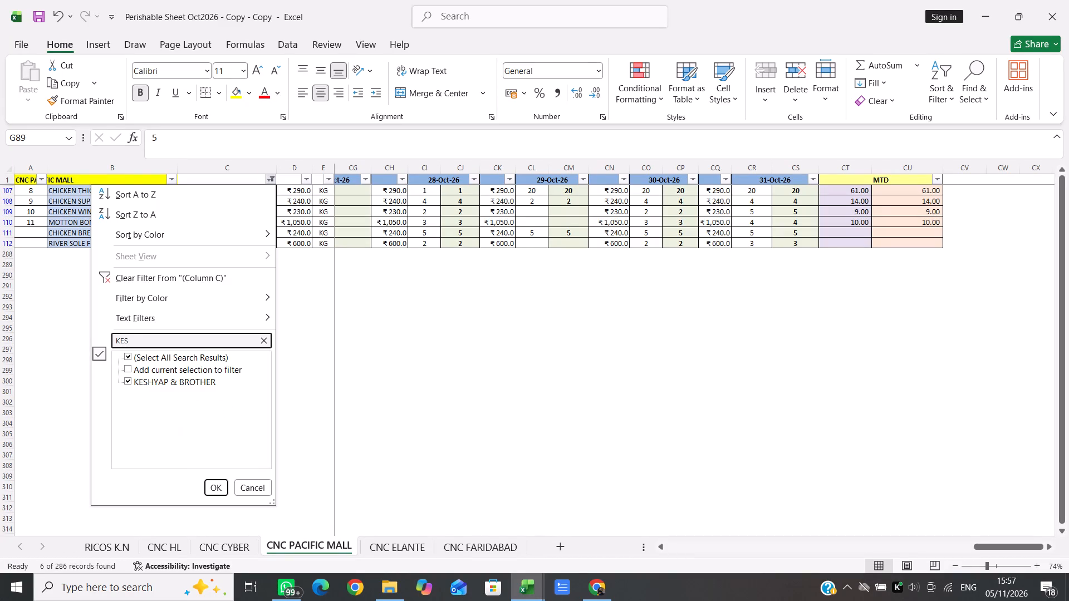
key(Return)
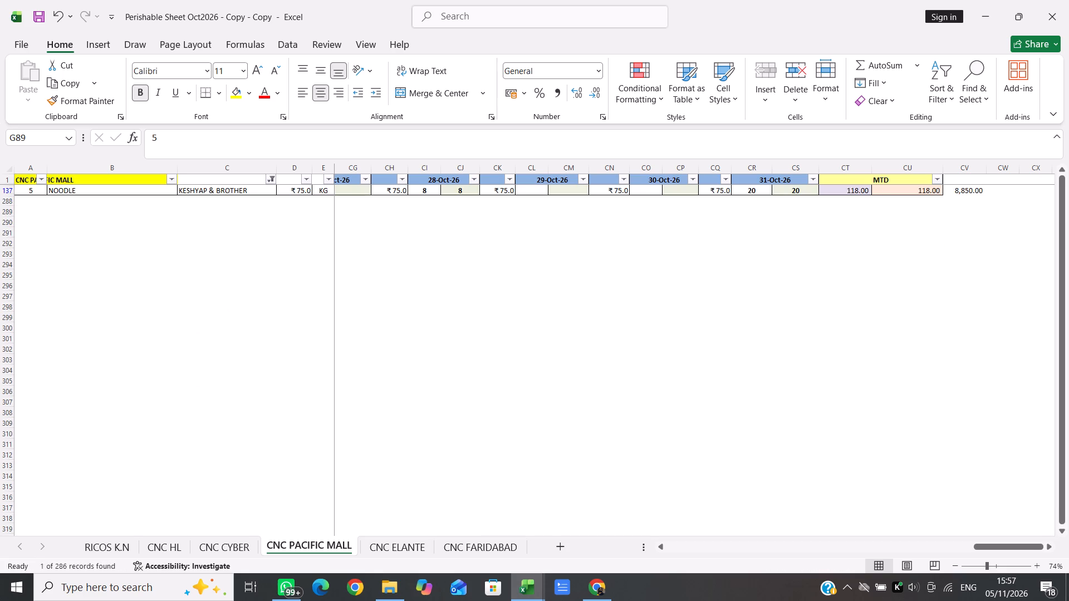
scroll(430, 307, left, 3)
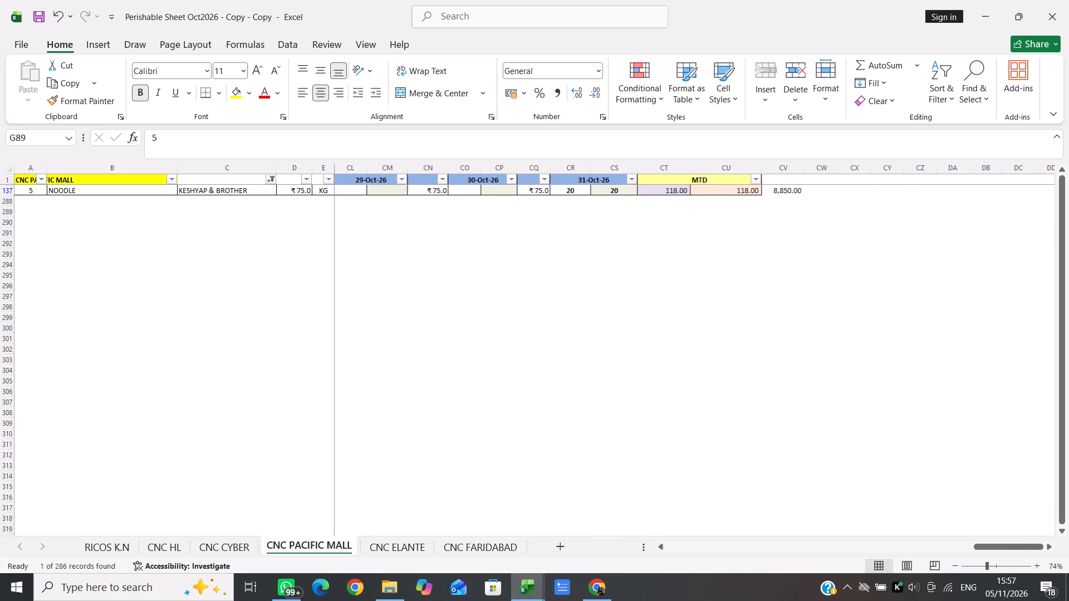
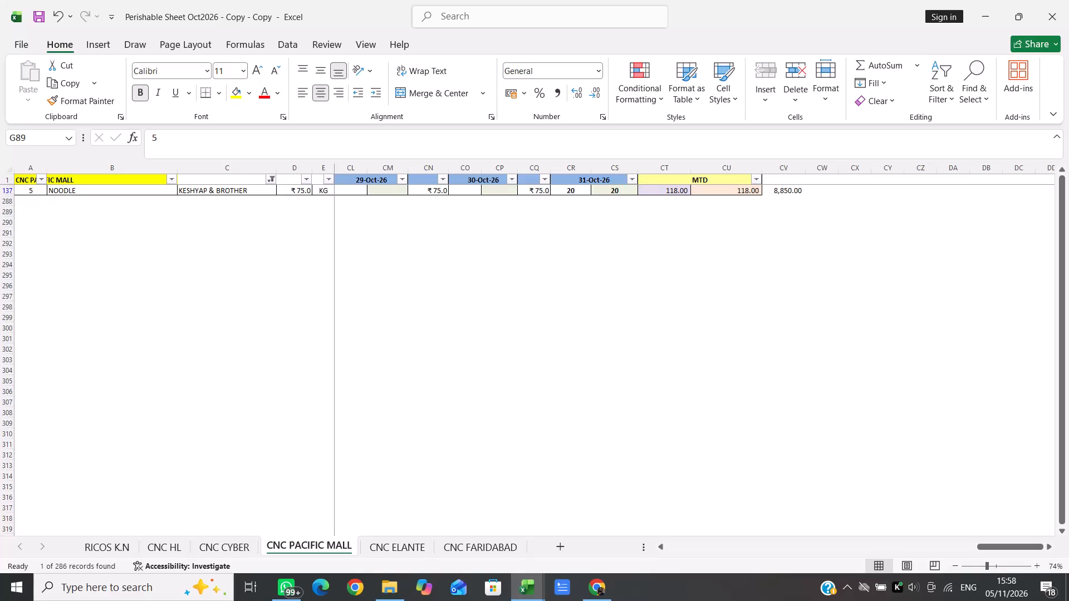
Filter the supplier column of the CNC Pacific Mall sheet to SHAALAM CHICKEN, using the search text SHAA.
click(271, 178)
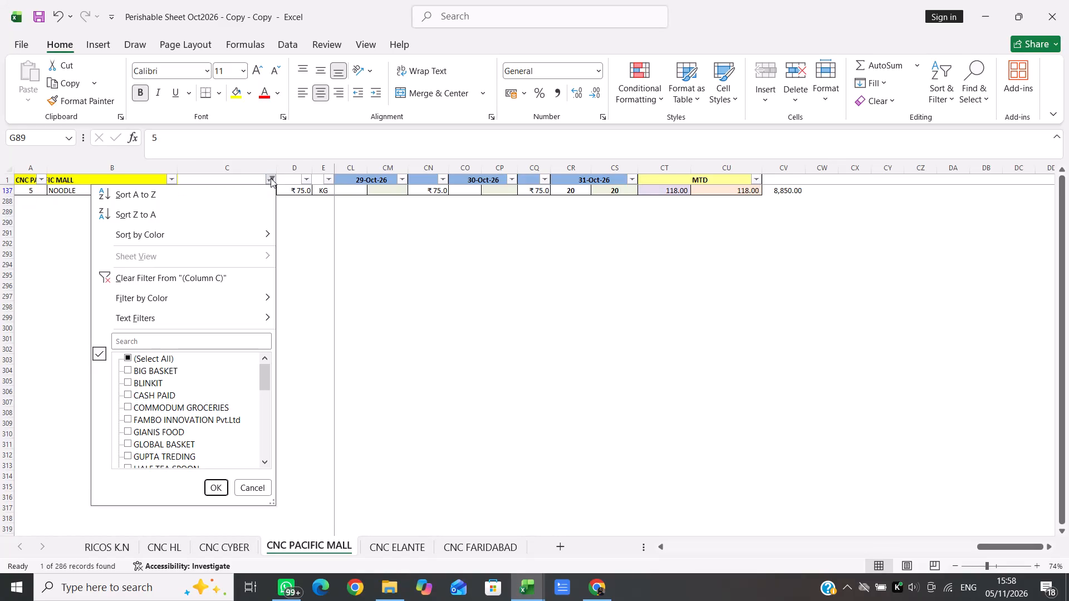
click(186, 340)
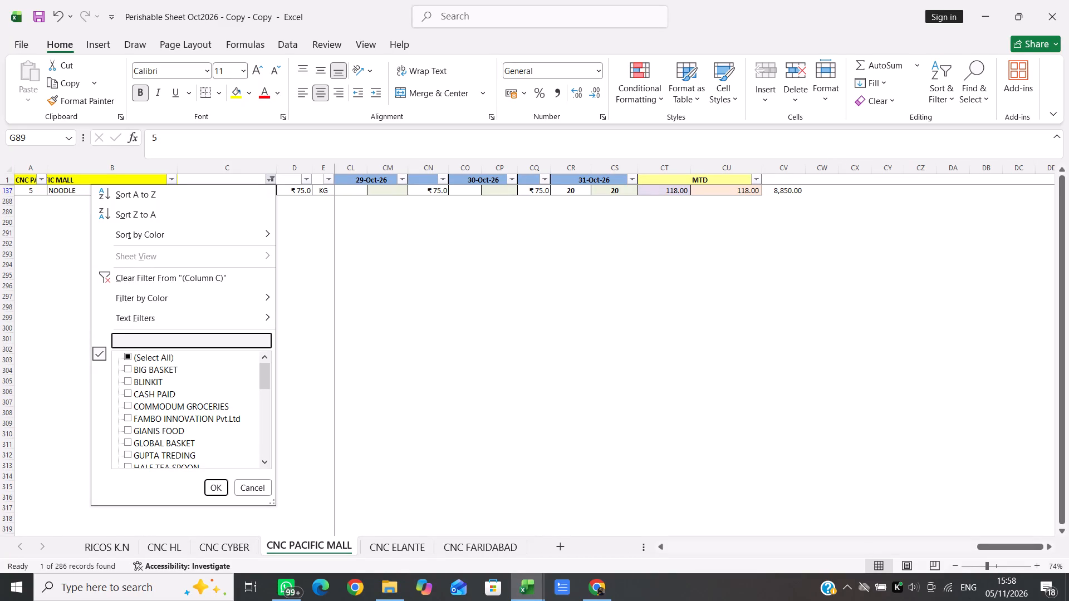
text(SHA)
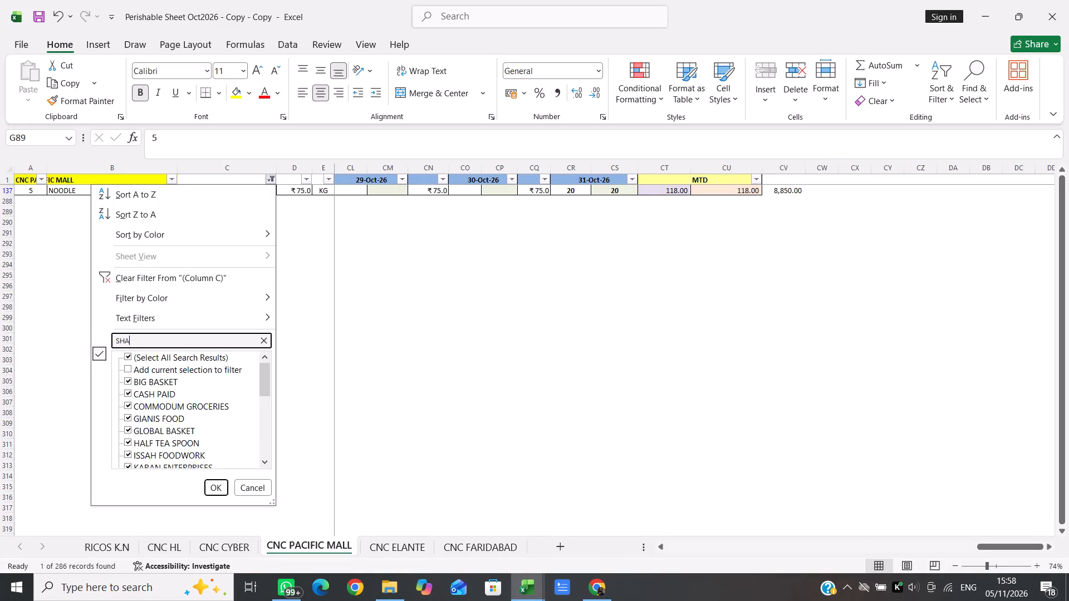
key(a)
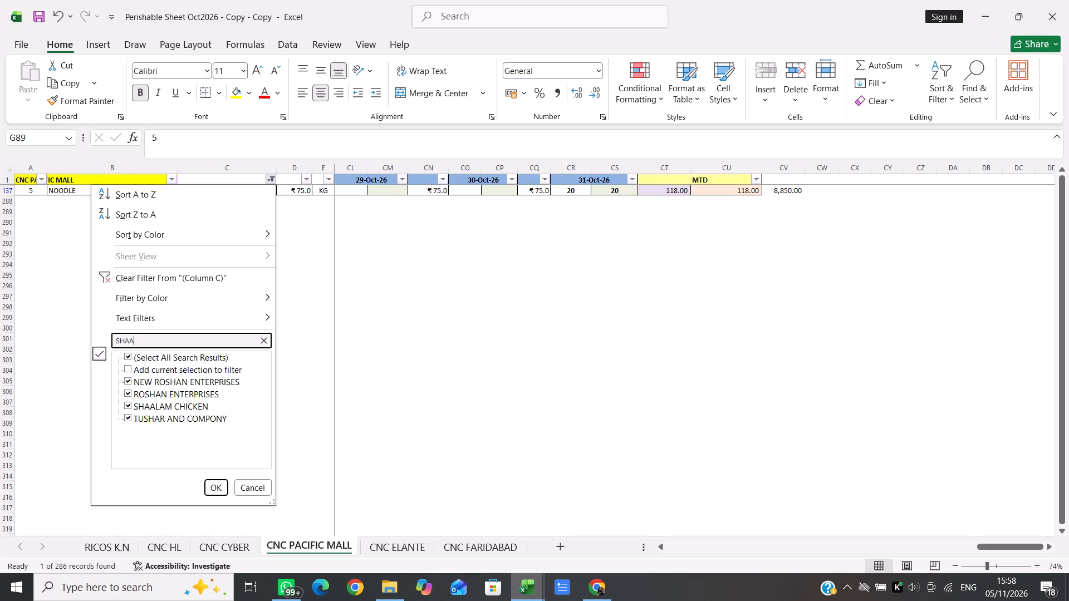
key(Return)
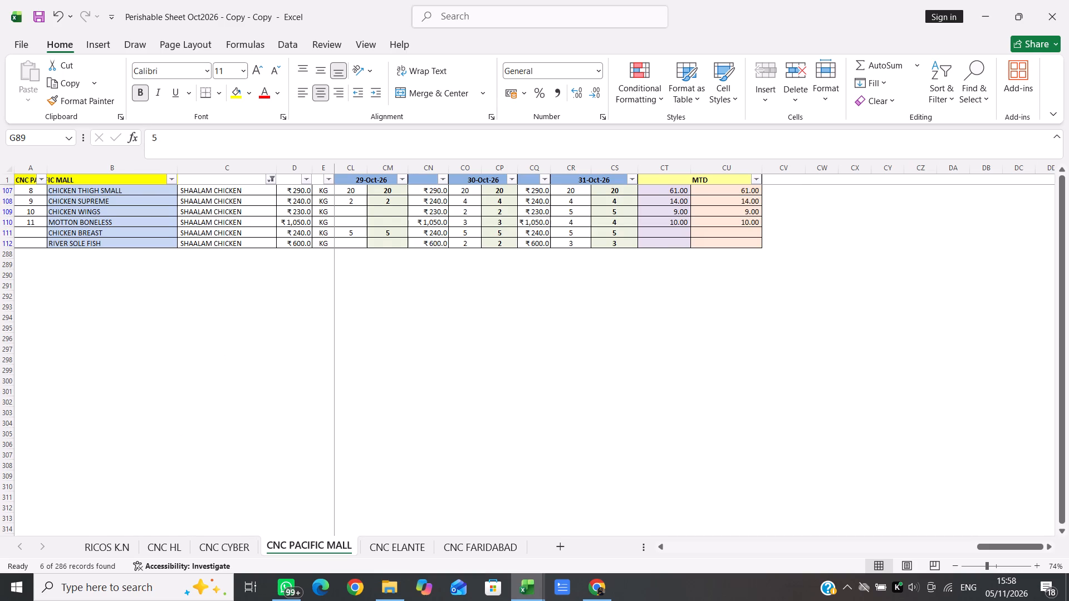
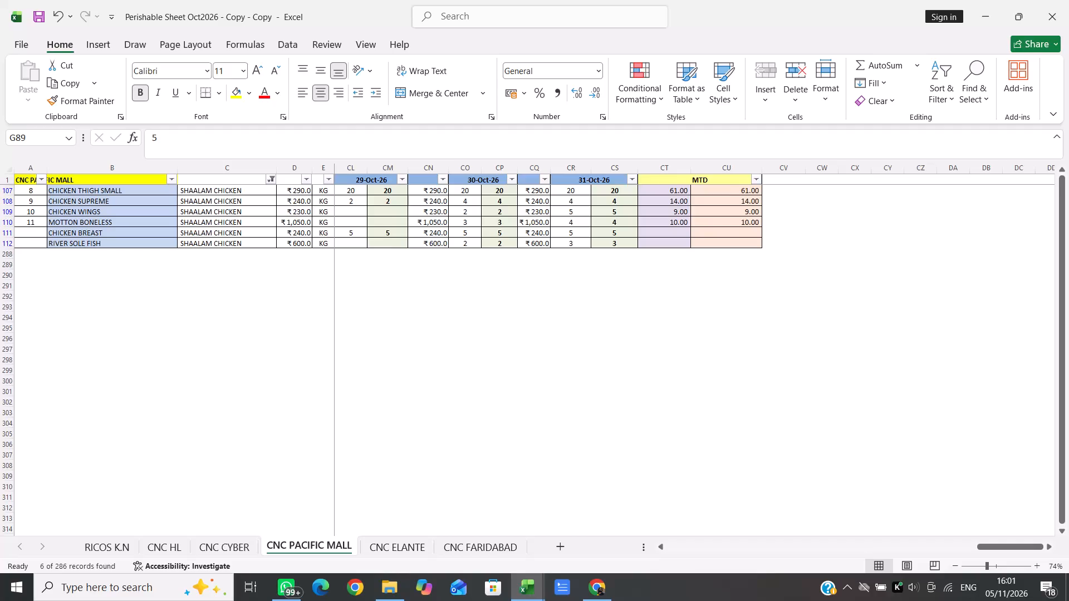
Copy both MTD total formulas from the MOTTON BONELESS row into the CHICKEN BREAST and RIVER SOLE FISH rows.
scroll(470, 299, up, 1)
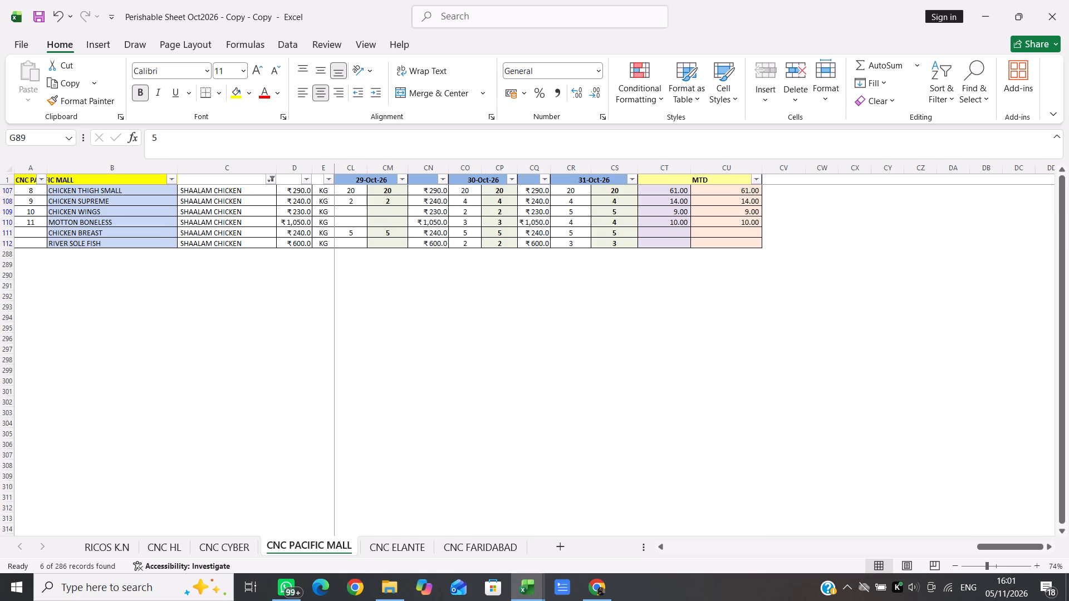
click(751, 222)
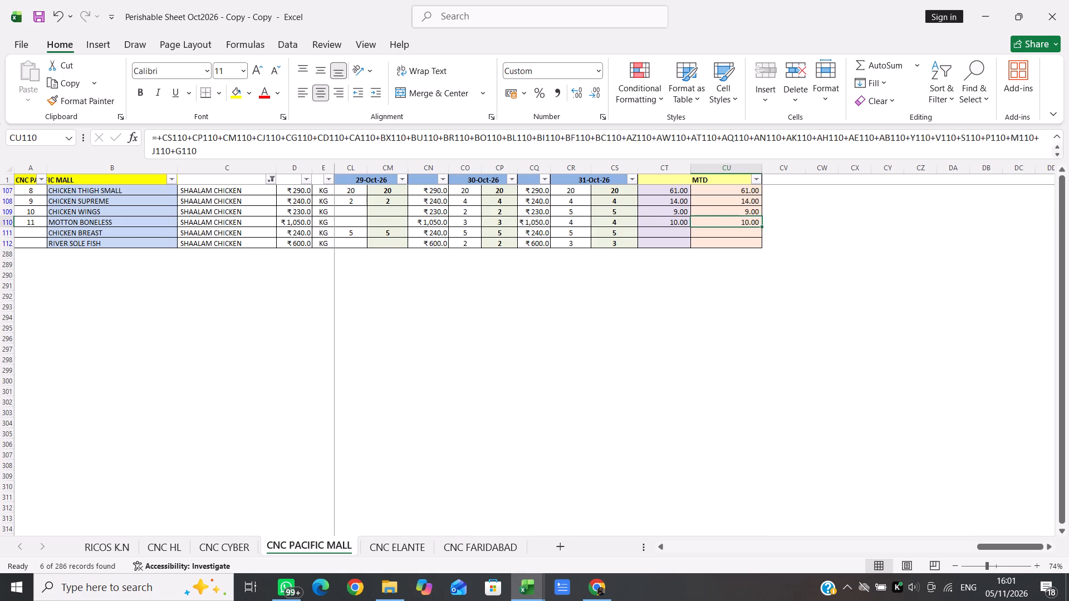
key(ctrl+c)
key(Down)
key(shift+Down)
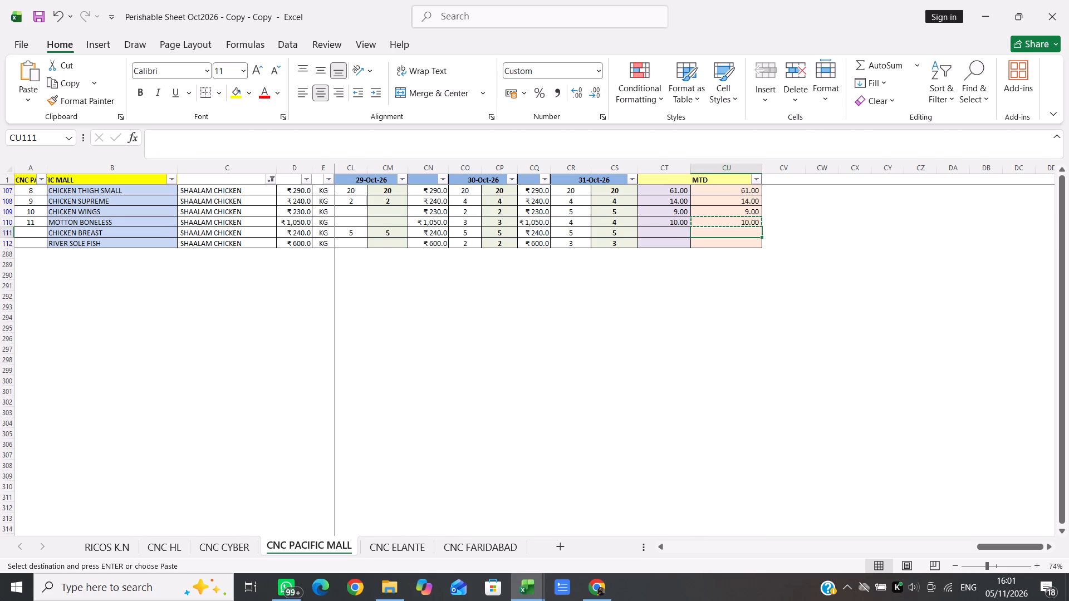
key(Return)
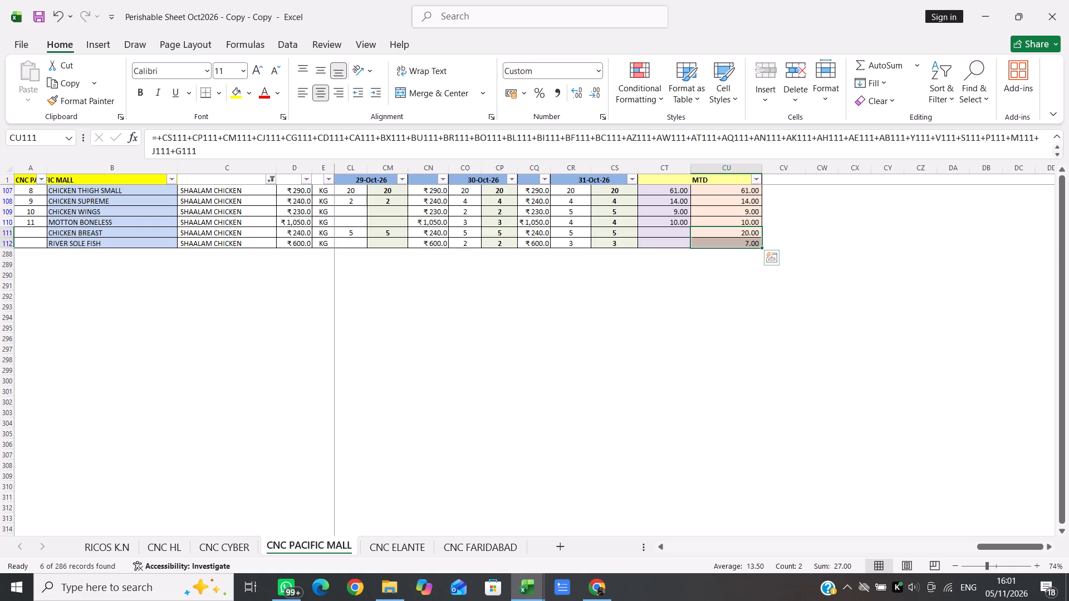
click(670, 224)
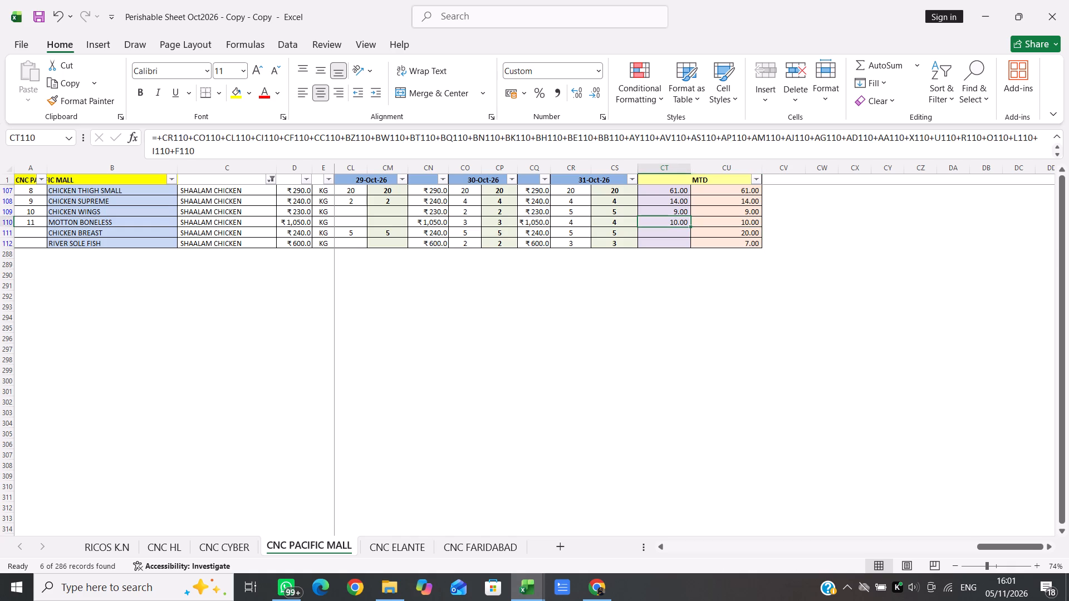
key(ctrl+c)
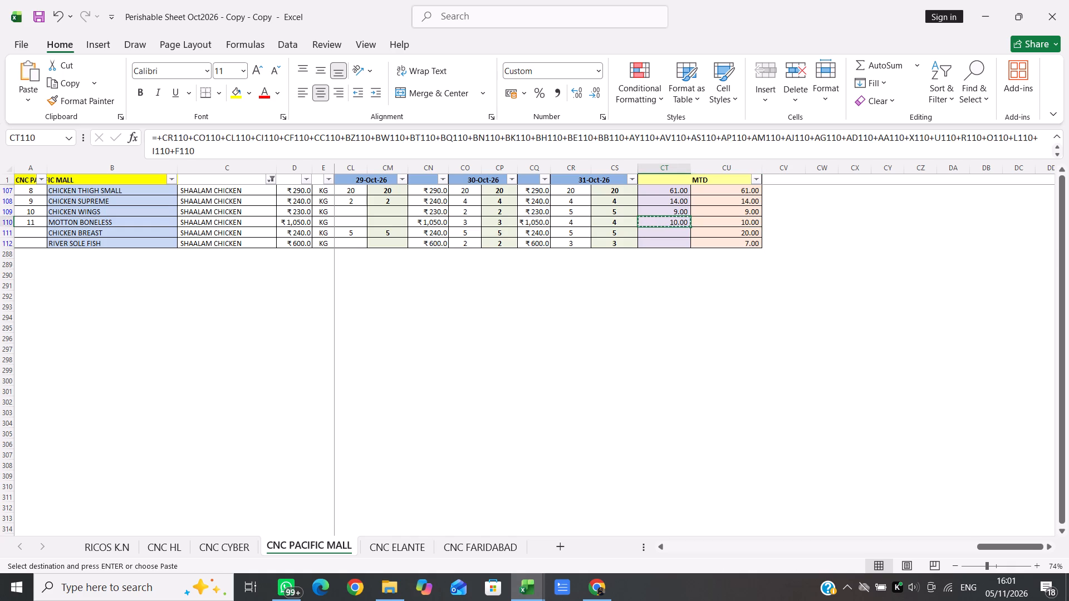
key(Down)
key(shift+Down)
key(Return)
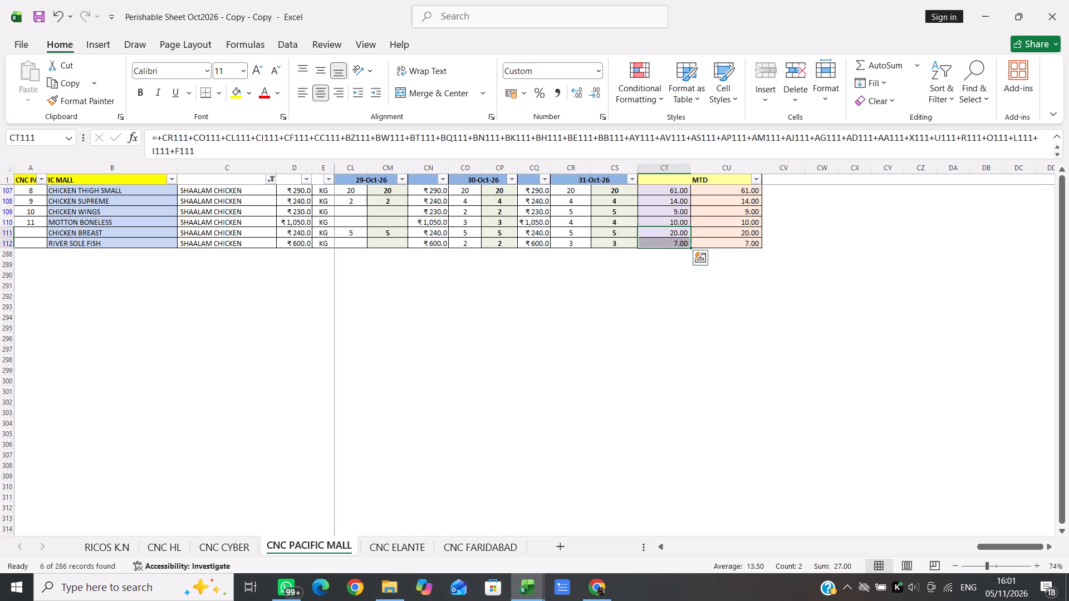
Clear both 29-Oct-26 quantity columns for all six Shaalam Chicken items, CHICKEN THIGH SMALL through RIVER SOLE FISH.
click(769, 191)
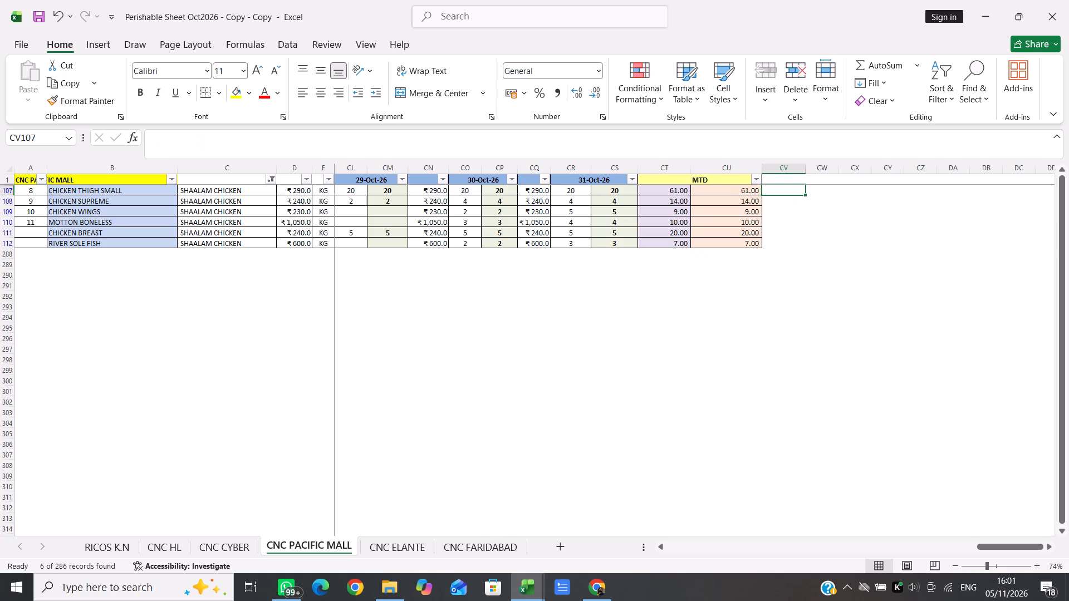
scroll(627, 215, right, 1)
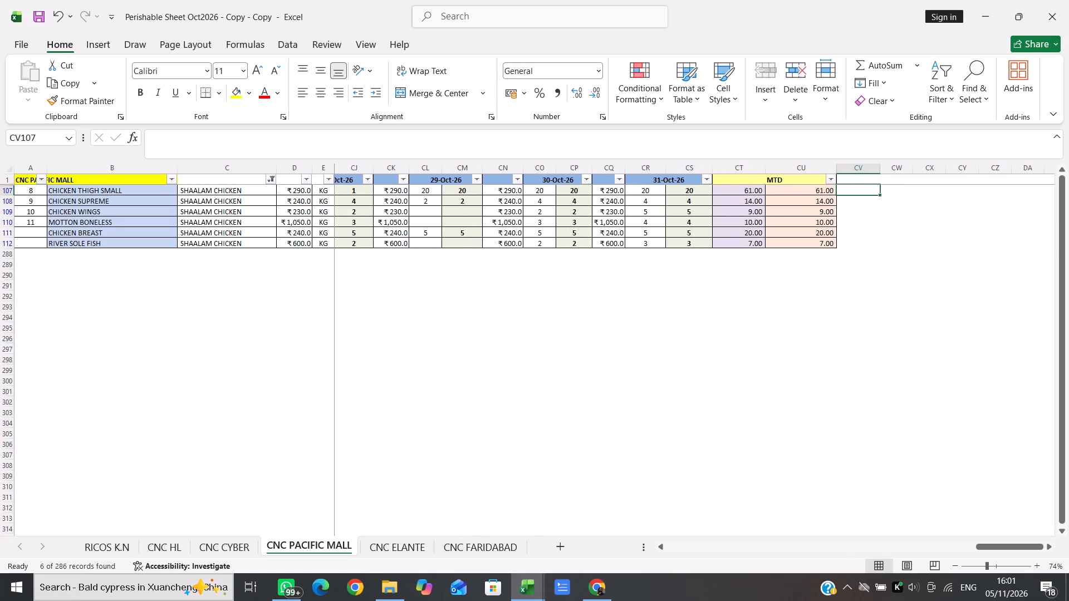
scroll(627, 215, right, 2)
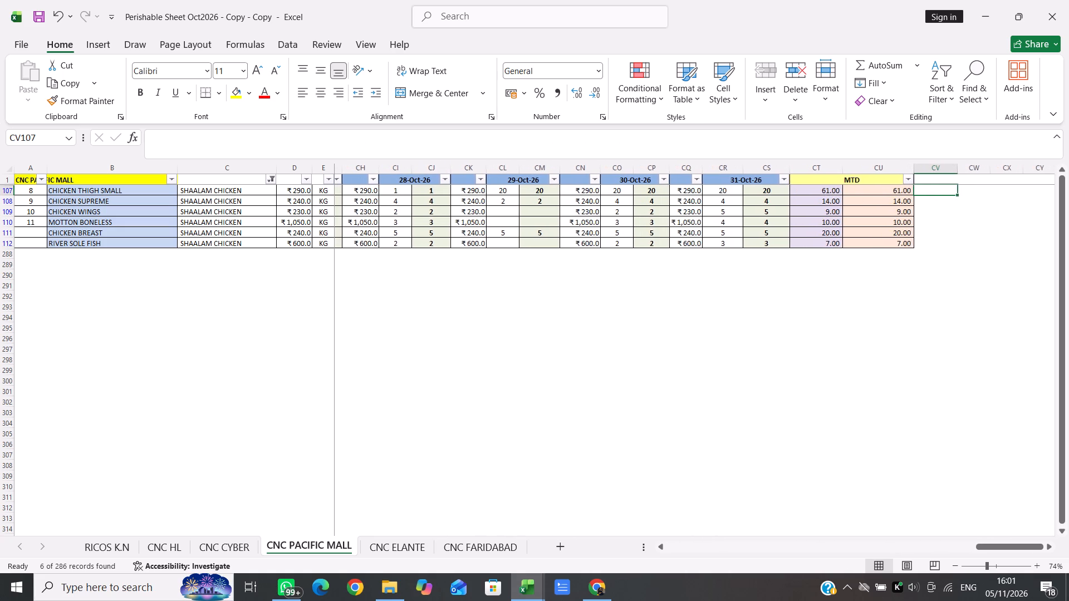
scroll(627, 215, right, 1)
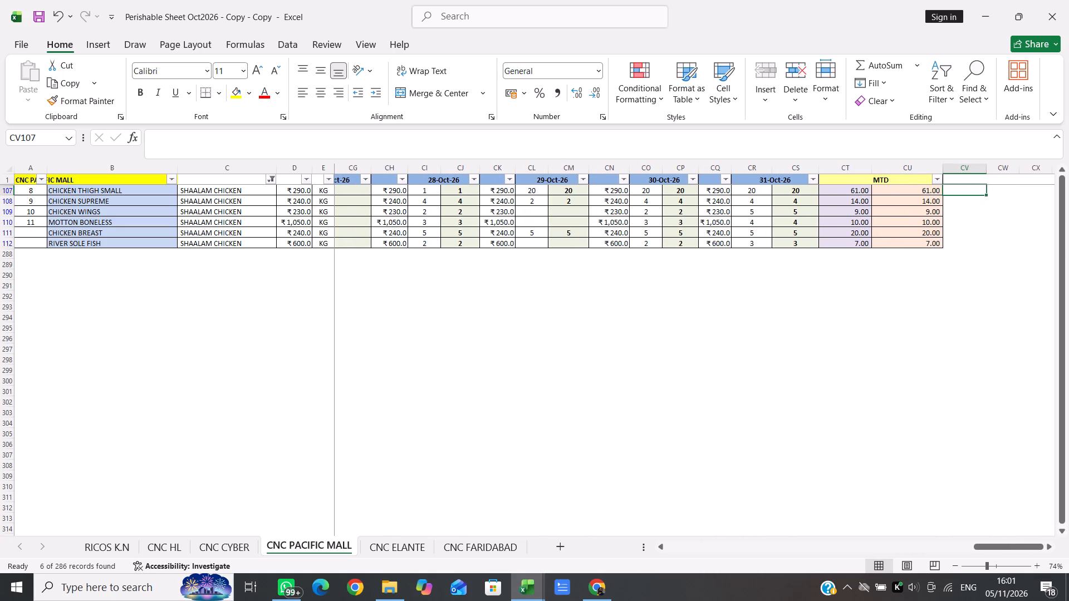
click(532, 190)
key(shift+Right)
key(shift+Down)
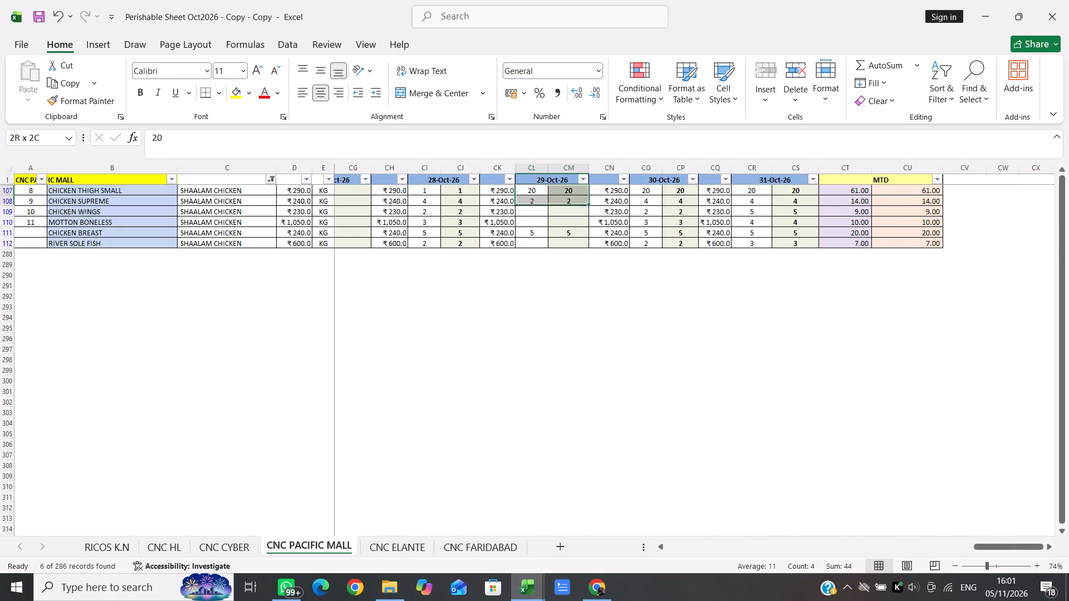
key(shift+Down)
key(shift+Down)
key(shift+Down)
key(shift+Down)
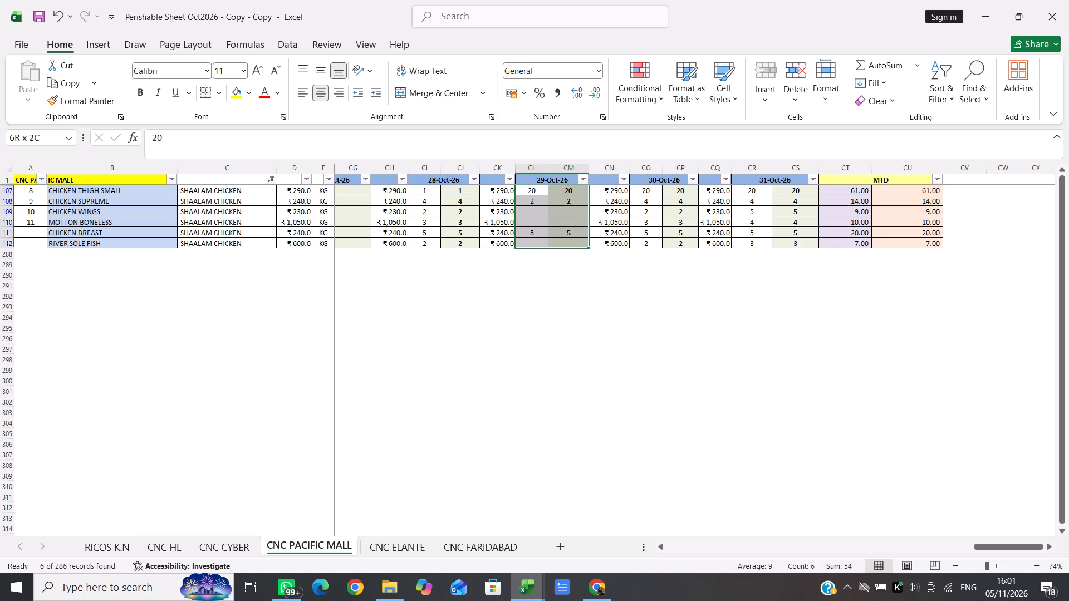
key(Delete)
Clear both 28-Oct-26 quantity columns for all six Shaalam Chicken items.
scroll(429, 209, right, 1)
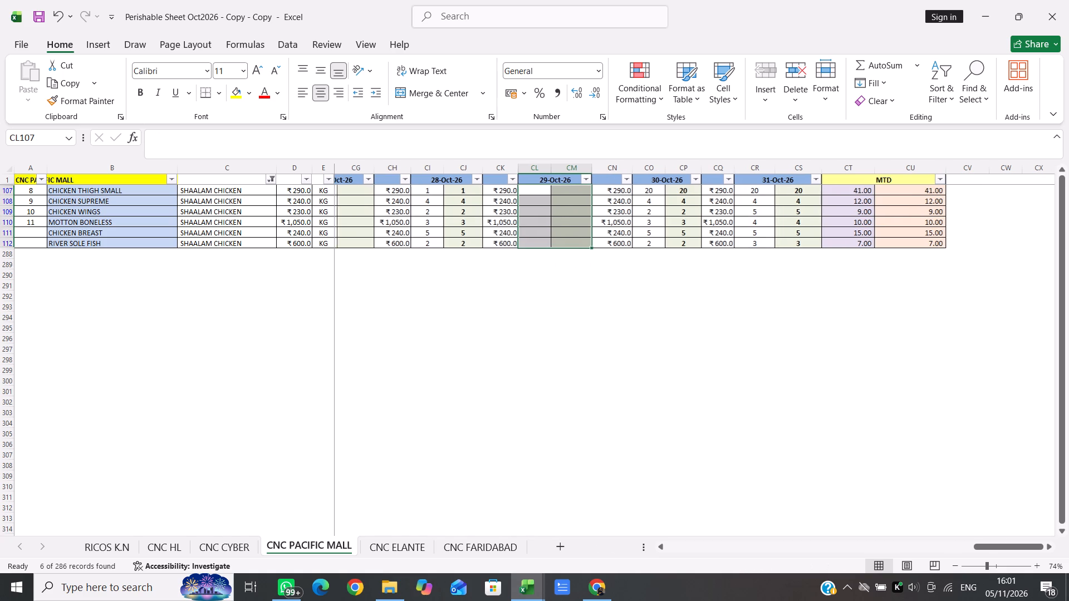
scroll(429, 209, right, 1)
click(488, 193)
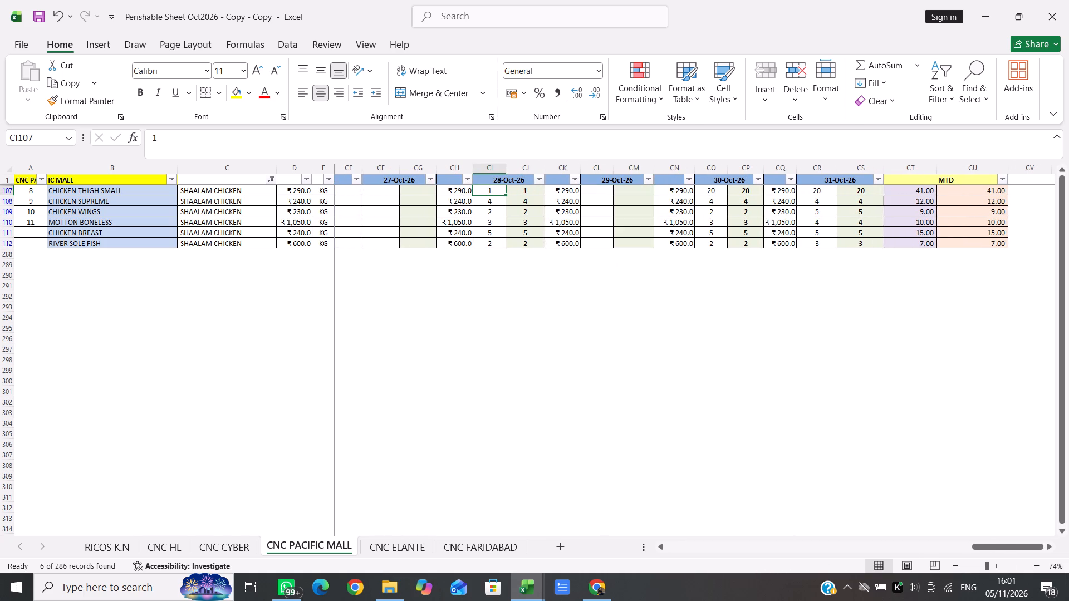
key(shift+Right)
key(shift+Down)
key(shift+Down)
key(shift+Down)
key(shift+Down)
key(shift+Down)
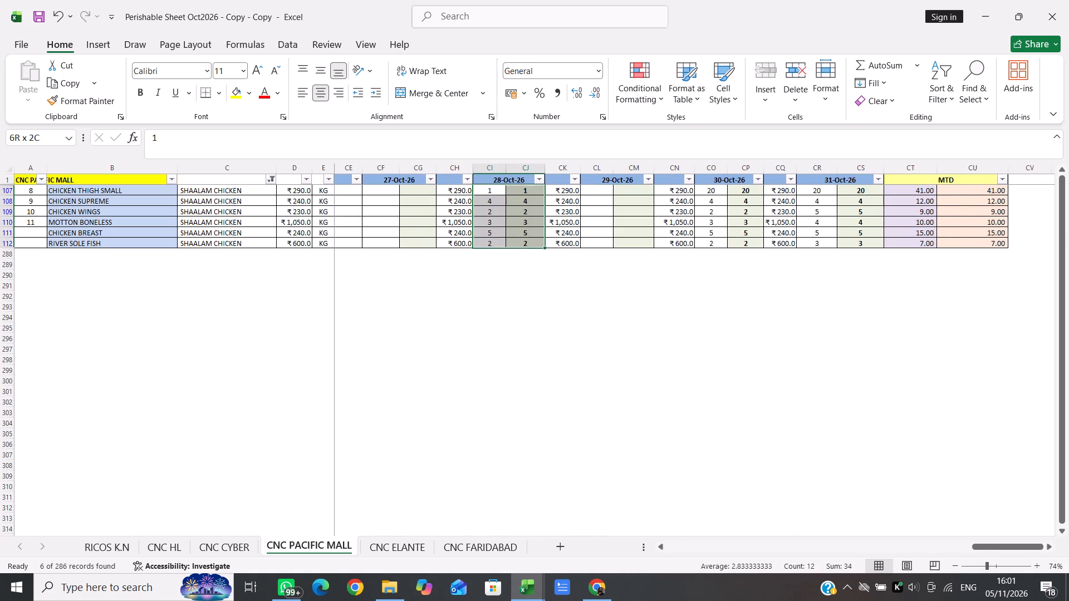
key(Delete)
Enter the formula +D107*CU107 in CV107, multiplying the CHICKEN THIGH SMALL rate by its second MTD quantity.
scroll(488, 193, right, 4)
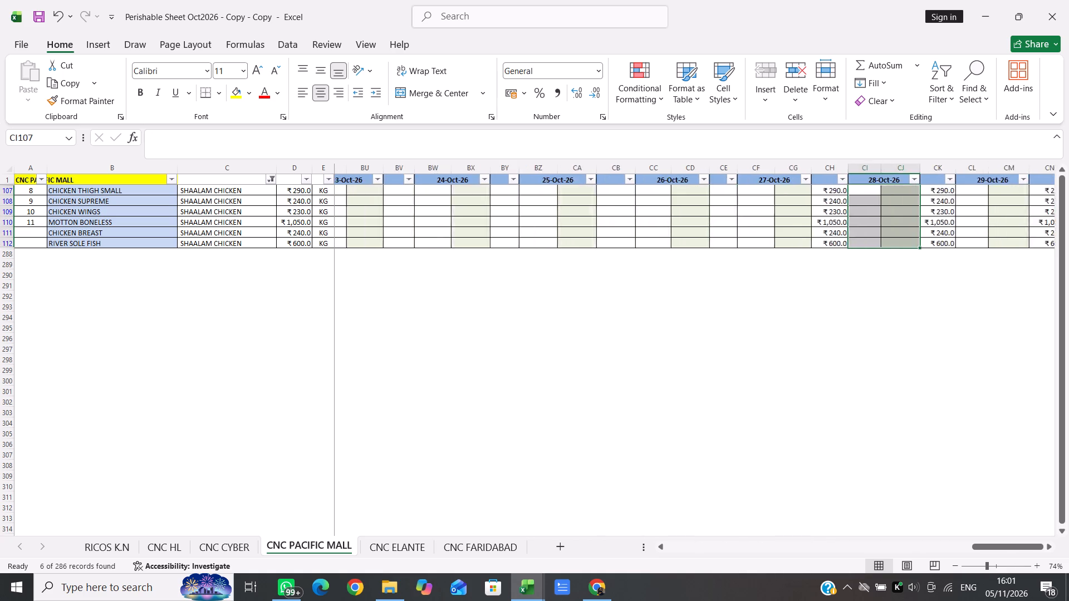
scroll(488, 193, right, 12)
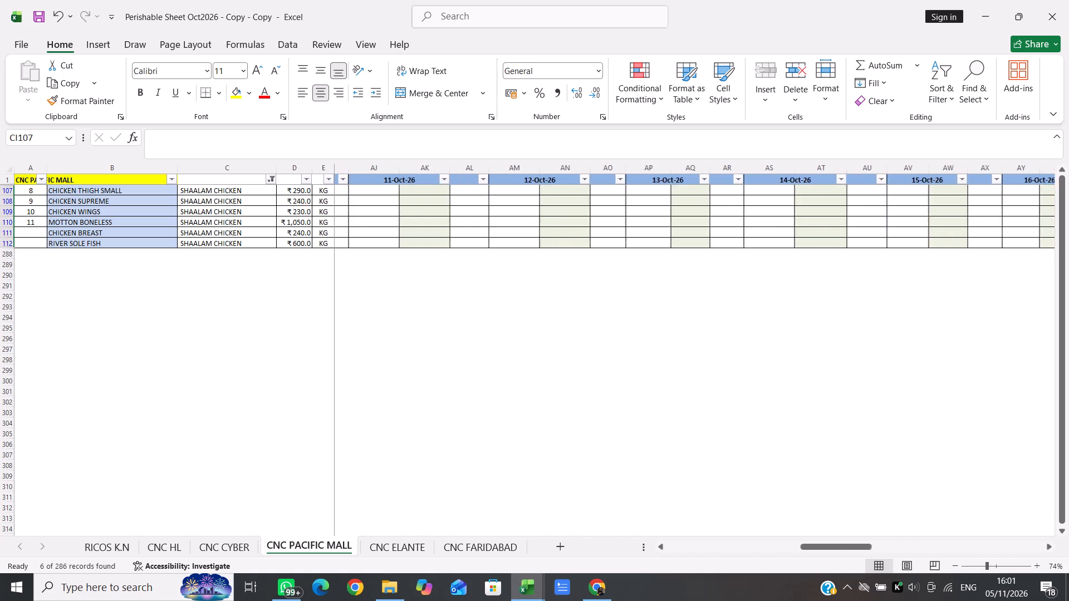
scroll(488, 193, right, 5)
scroll(488, 193, left, 6)
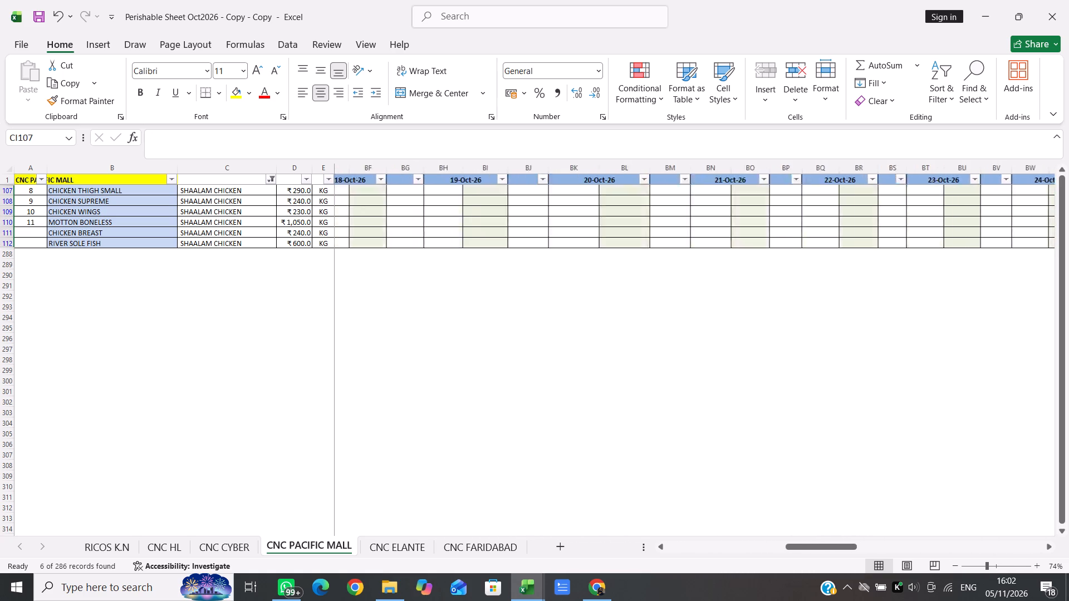
scroll(488, 193, left, 11)
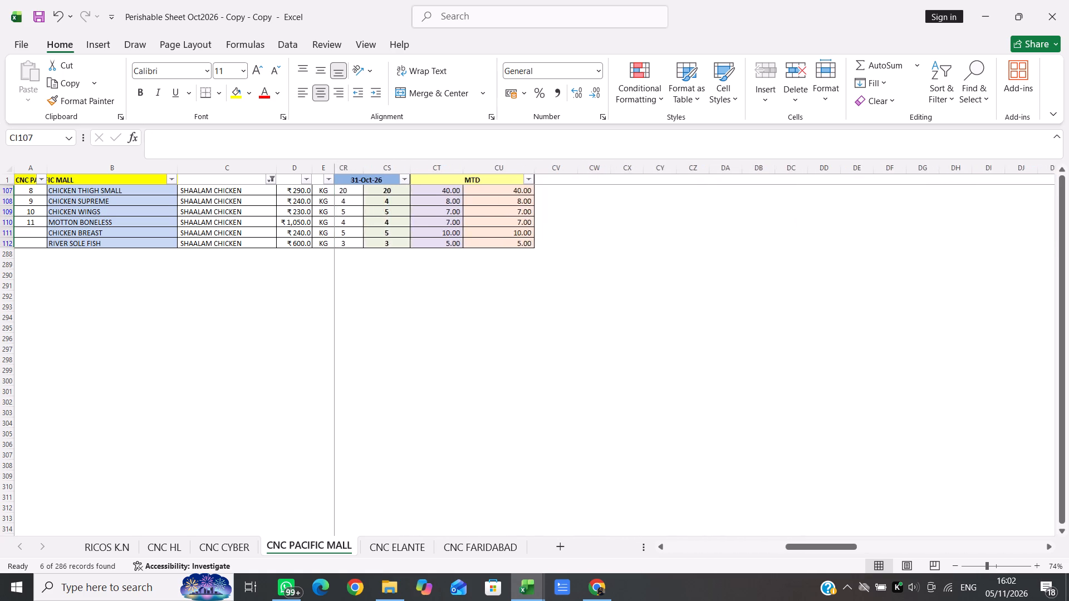
scroll(488, 193, left, 4)
click(519, 191)
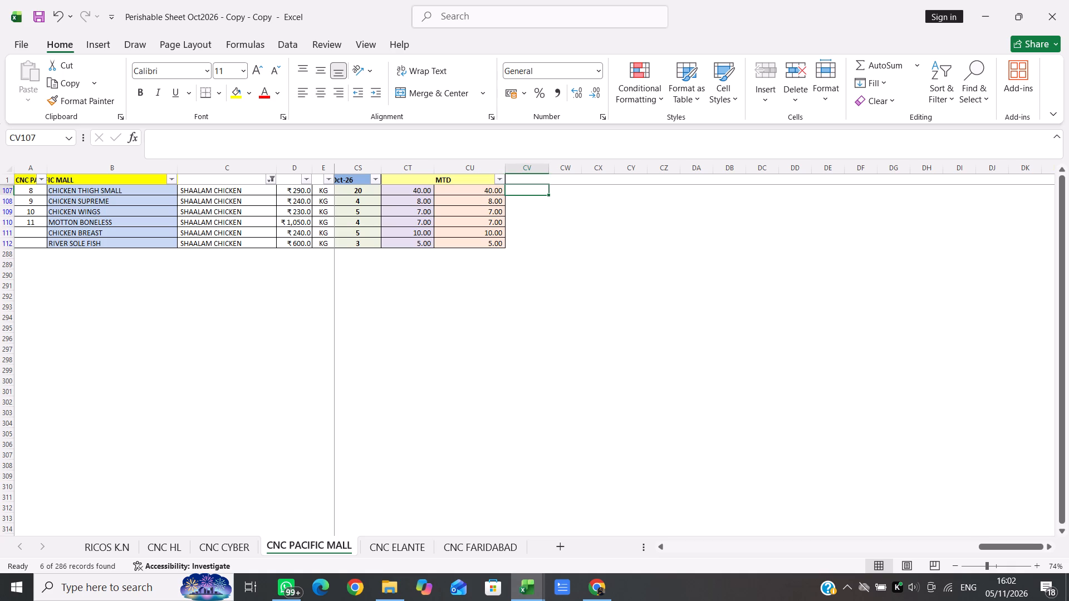
key(plus)
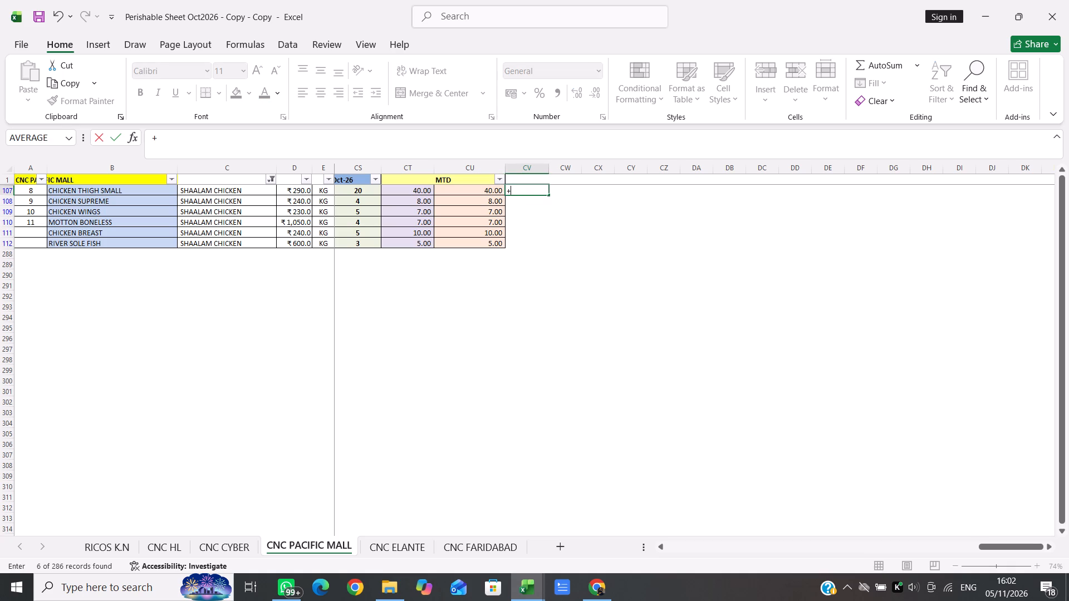
click(302, 188)
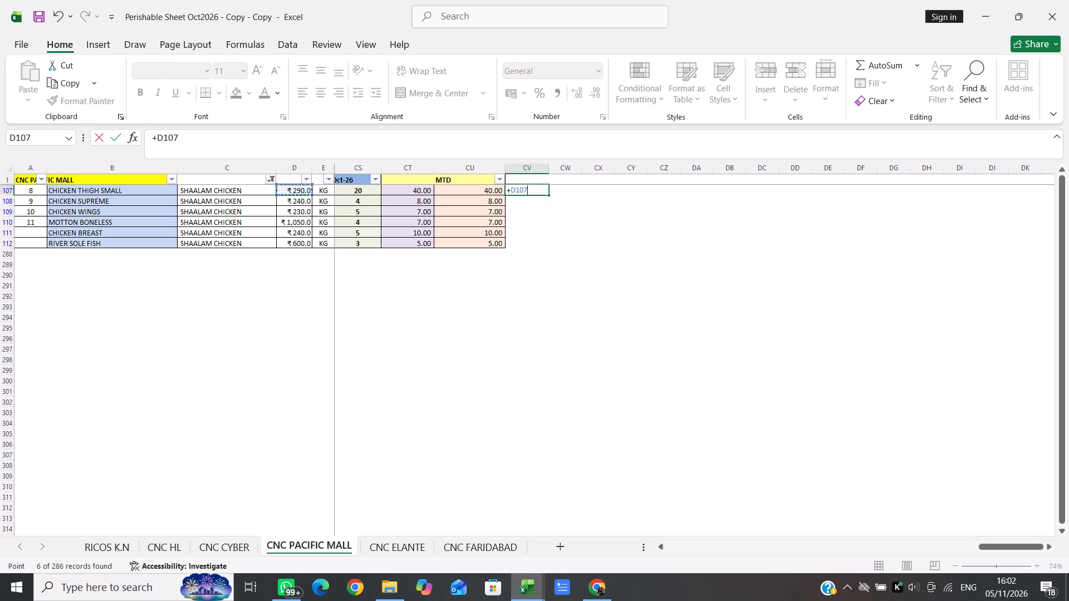
key(asterisk)
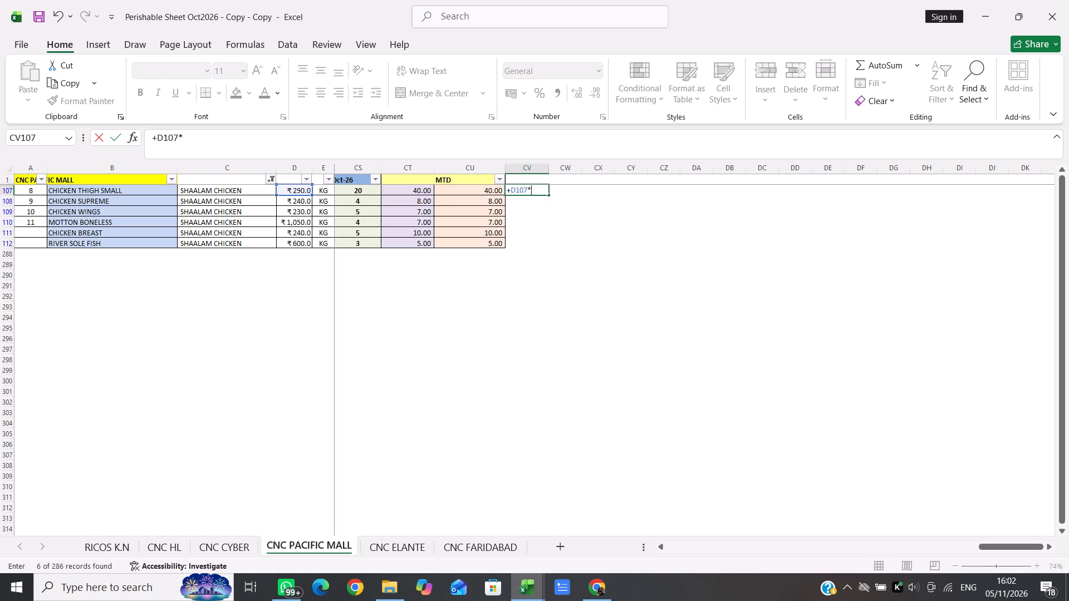
click(488, 189)
key(Return)
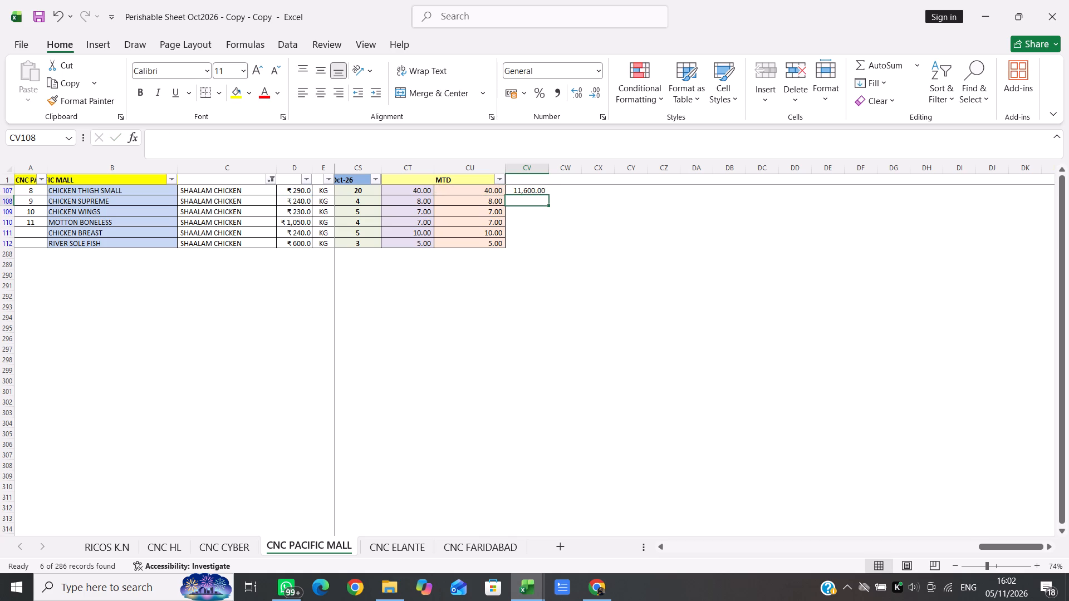
Fill the CV107 amount formula down through row 112, covering all the Shaalam Chicken items.
click(524, 190)
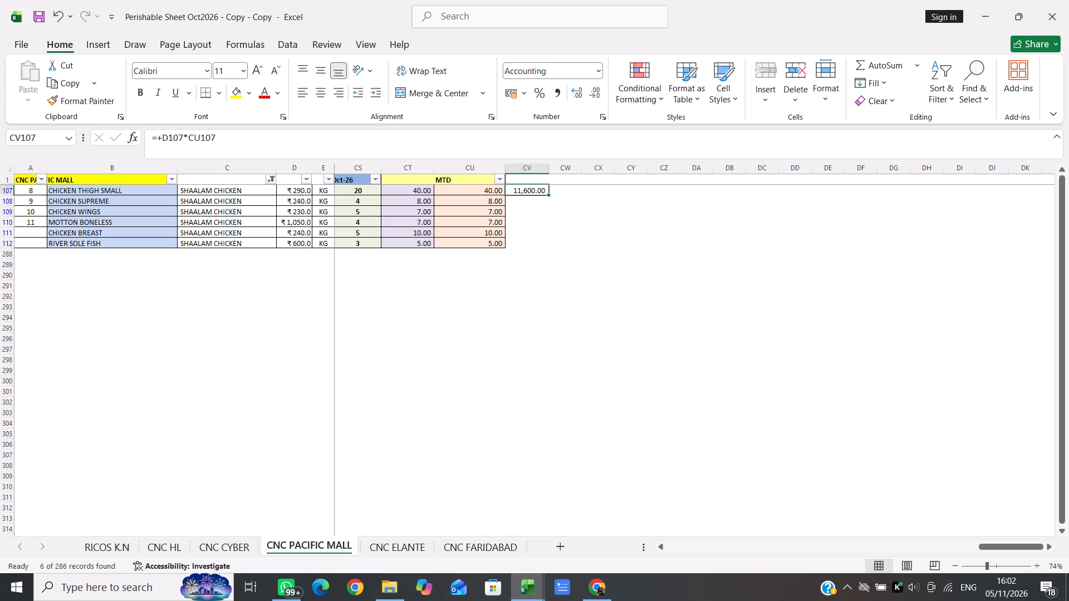
key(shift+Down)
key(shift+Down)
key(shift+Down)
key(shift+Down)
key(shift+Down)
key(shift+Down)
key(shift+Down)
key(shift+Up)
key(shift+Up)
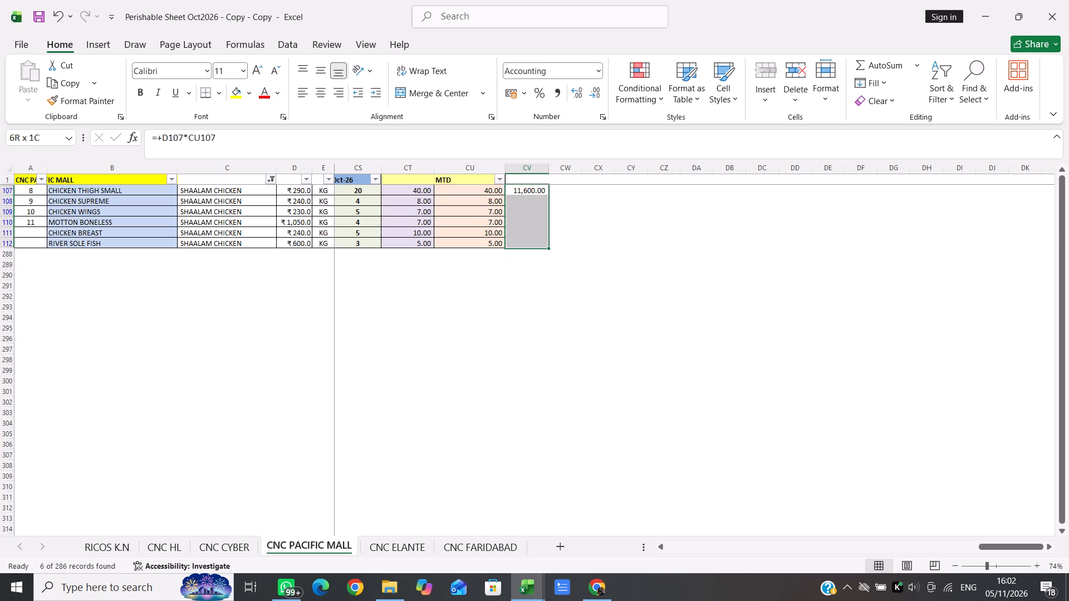
key(ctrl+c)
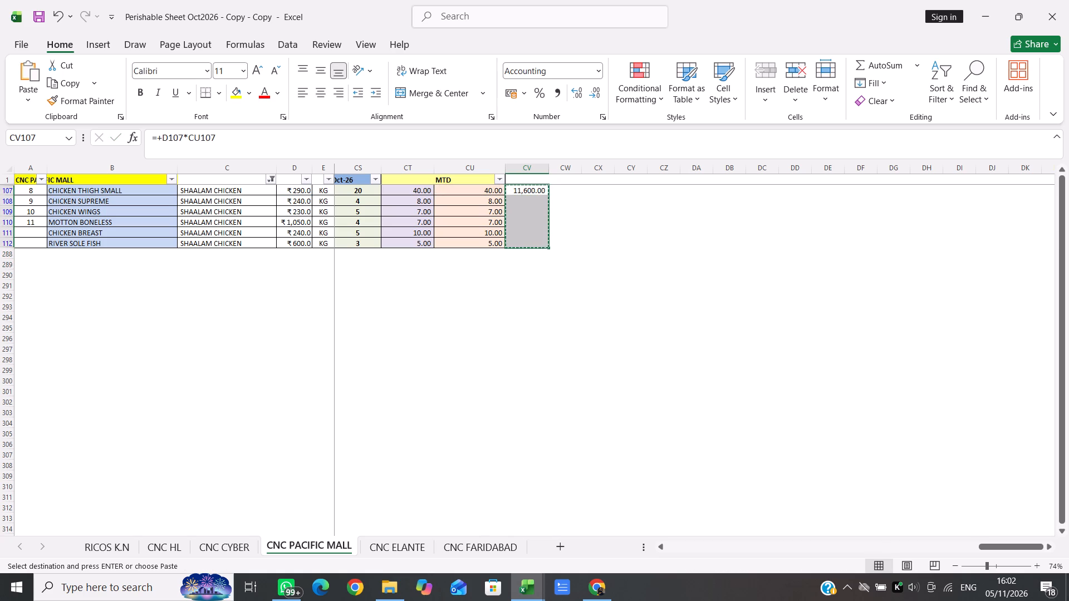
key(ctrl+d)
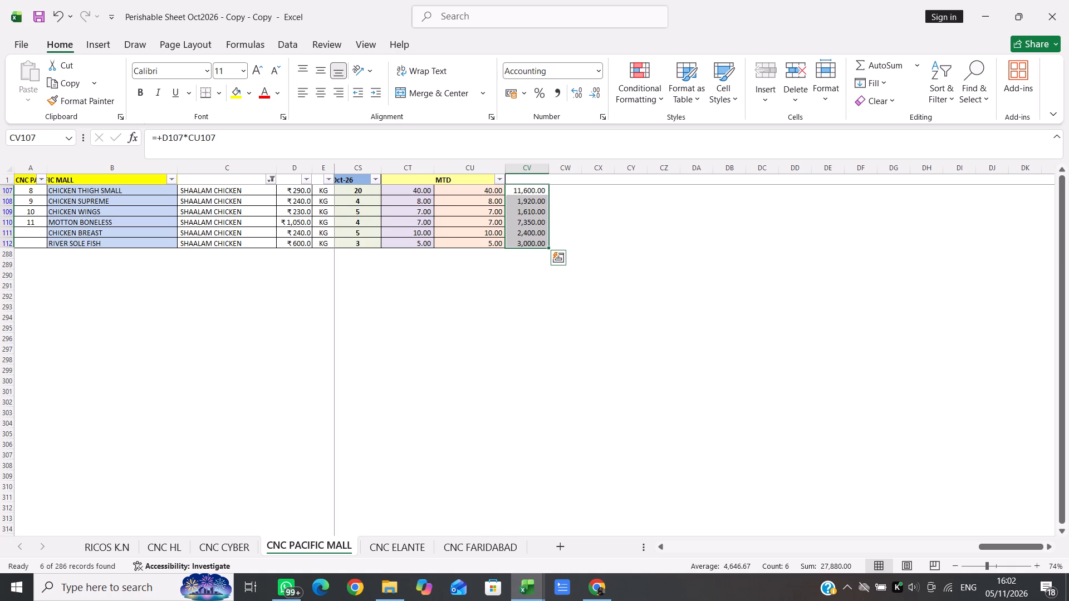
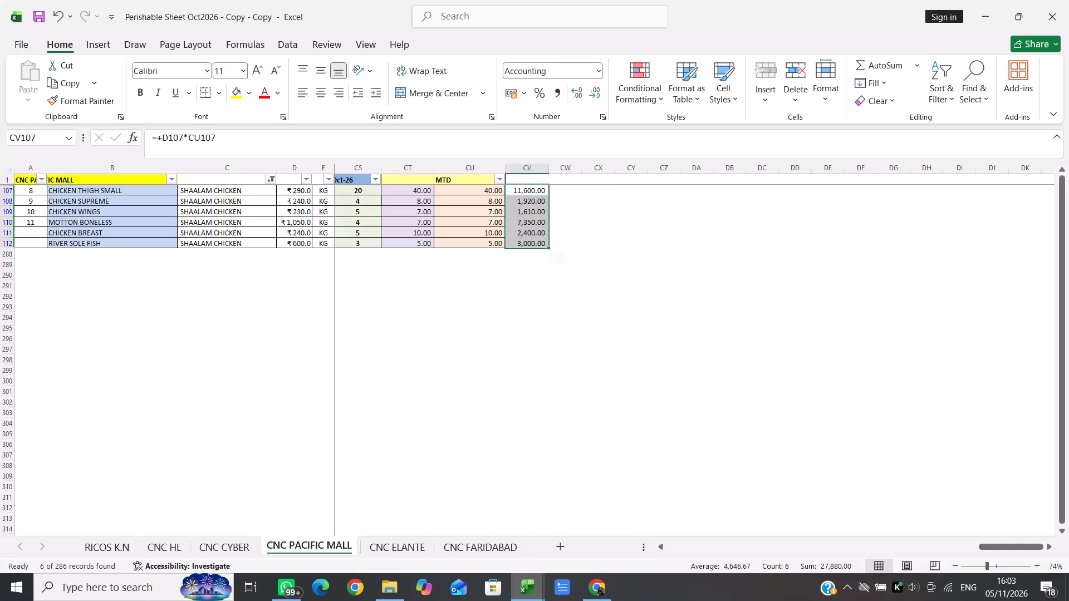
Filter the supplier column by searching for GLO so that only GLOBAL BASKET items are listed.
click(271, 179)
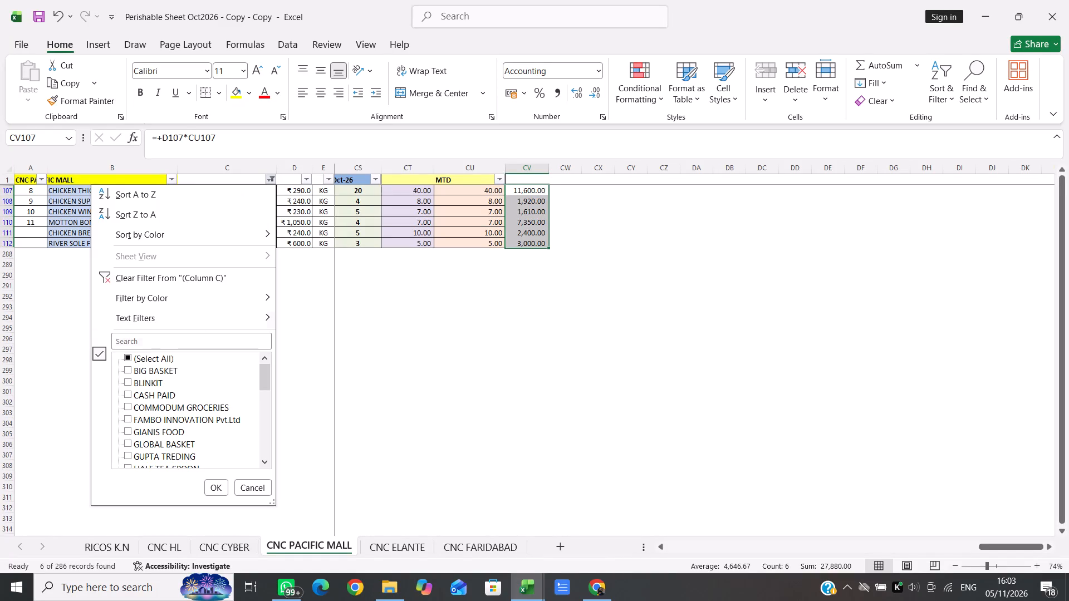
click(193, 346)
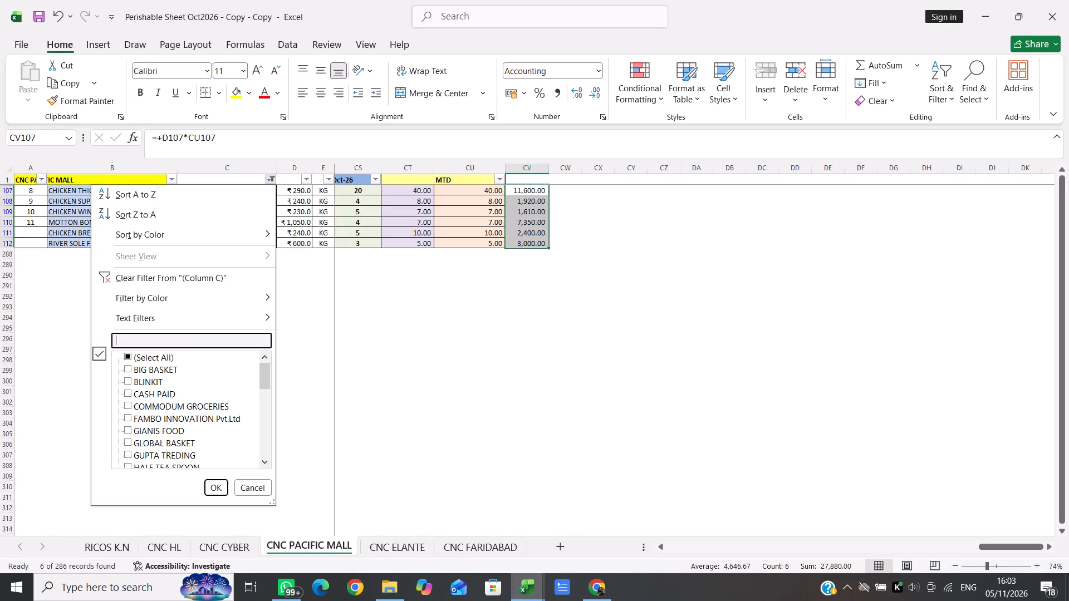
key(g)
text(LO)
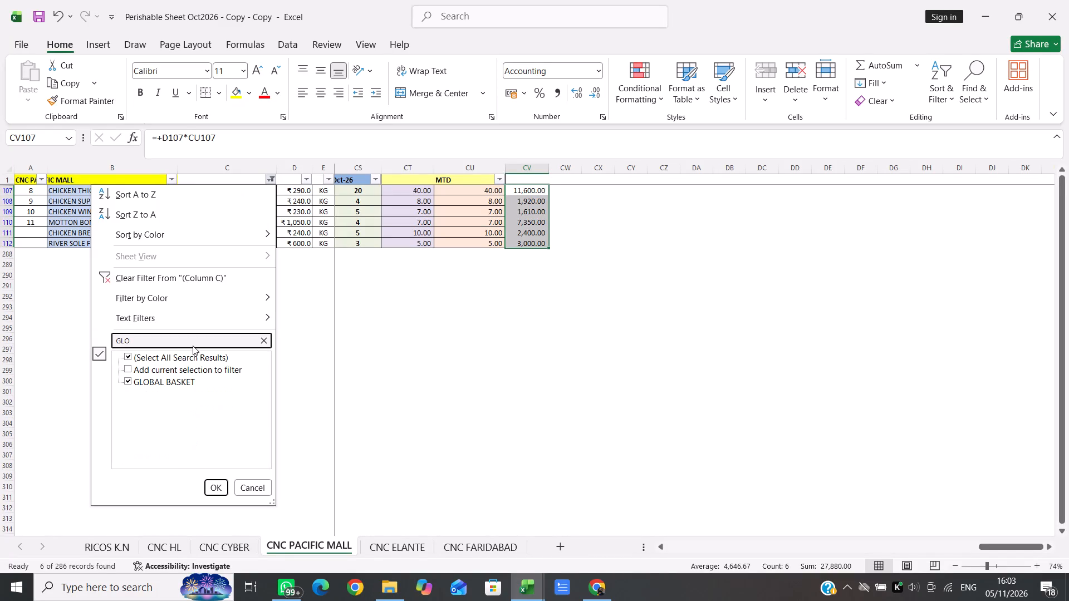
key(Return)
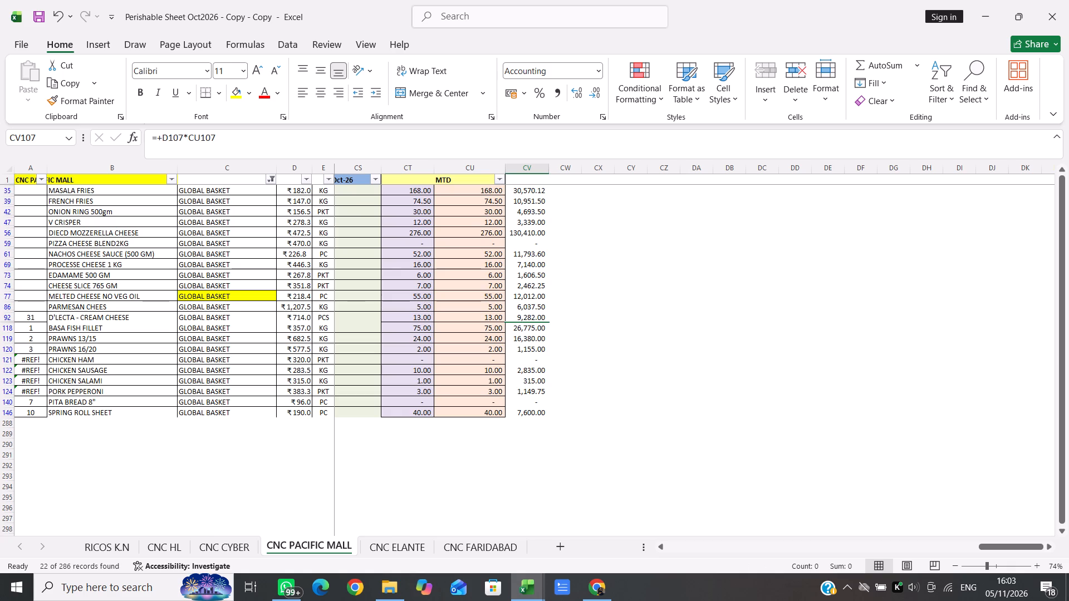
Select the GLOBAL BASKET amounts in column CV, from MASALA FRIES in row 35 through SPRING ROLL SHEET in row 146, to check their total.
scroll(545, 315, up, 1)
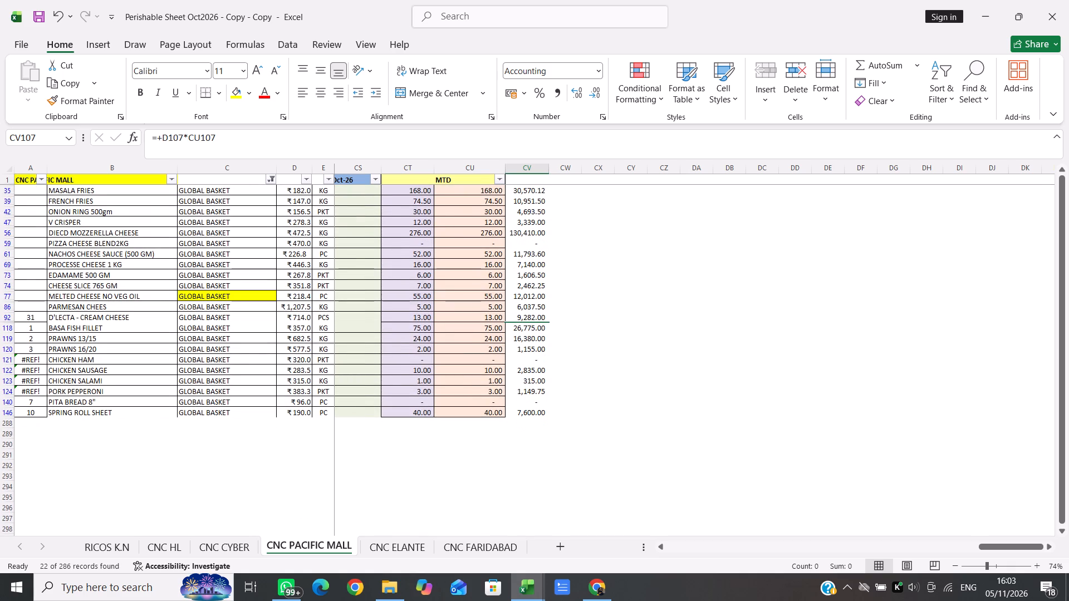
click(524, 189)
key(shift+Down)
key(shift+Down)
key(shift+Down)
key(shift+Down)
key(shift+Down)
key(shift+Down)
key(shift+Down)
key(shift+Down)
key(shift+Down)
key(shift+Down)
key(shift+Down)
key(shift+Down)
key(shift+Down)
key(shift+Down)
key(shift+Down)
key(shift+Down)
key(shift+Down)
key(shift+Down)
key(shift+Down)
key(shift+Down)
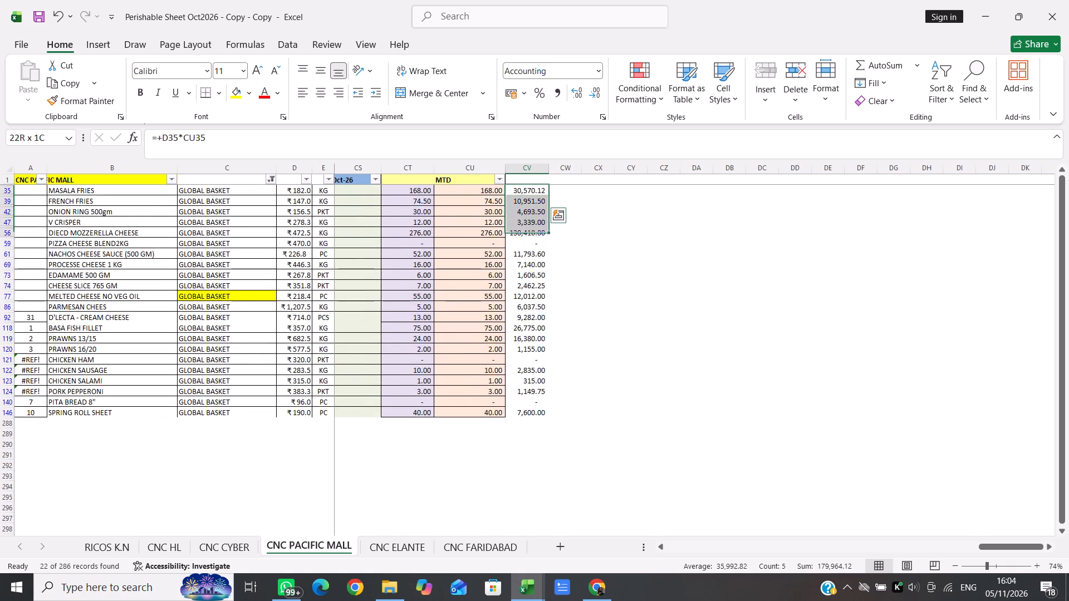
key(shift+Down)
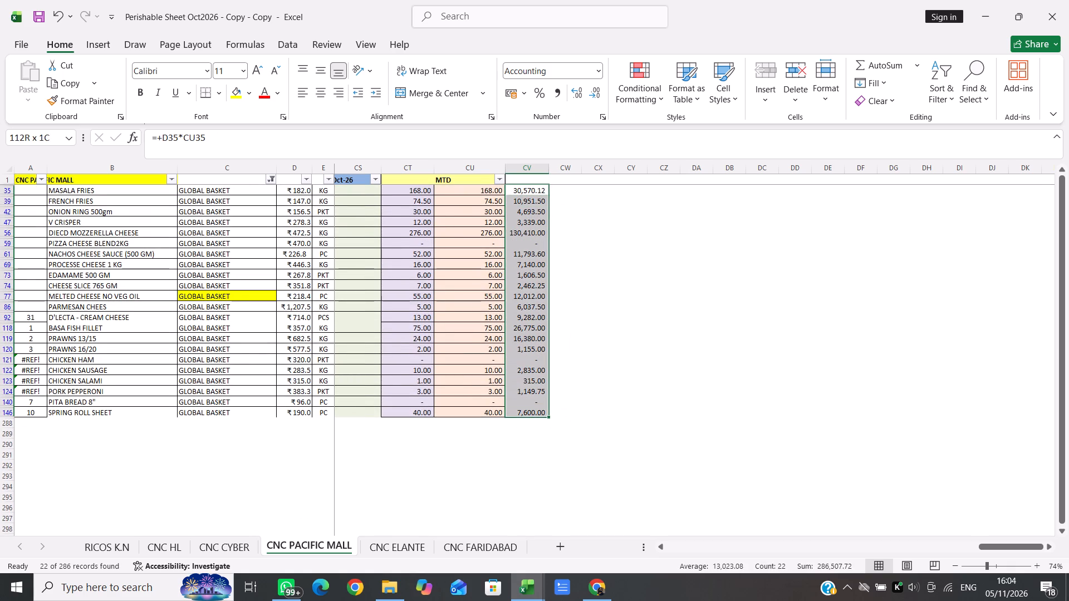
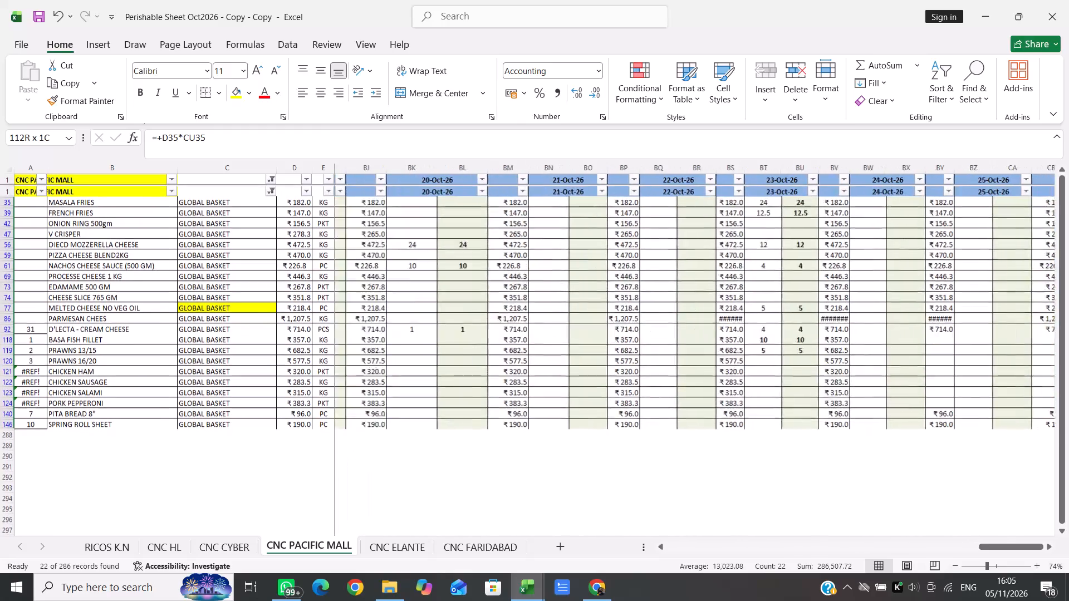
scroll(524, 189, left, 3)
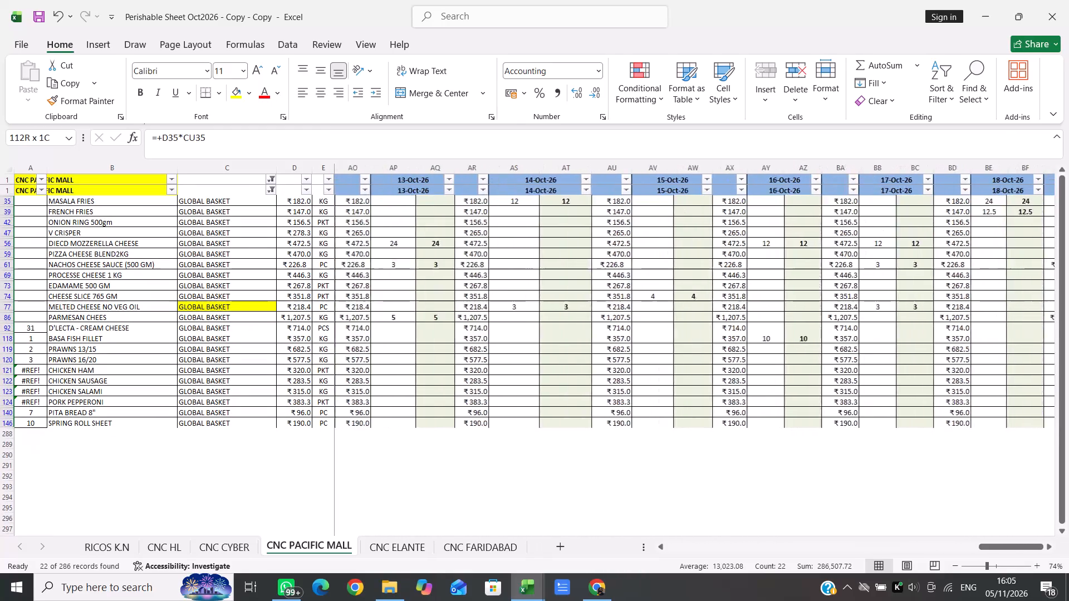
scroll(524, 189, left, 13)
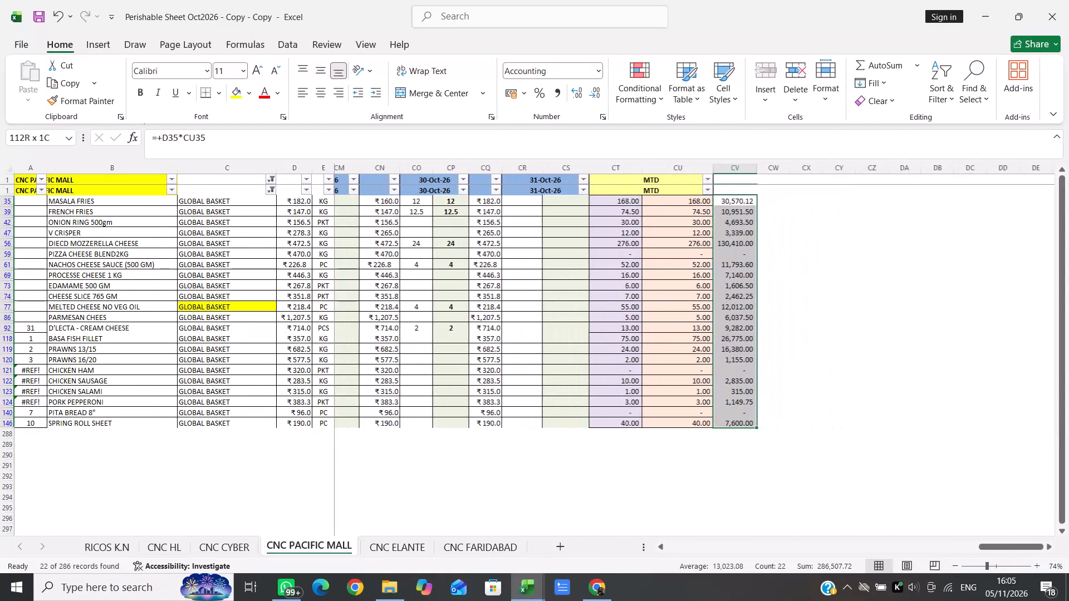
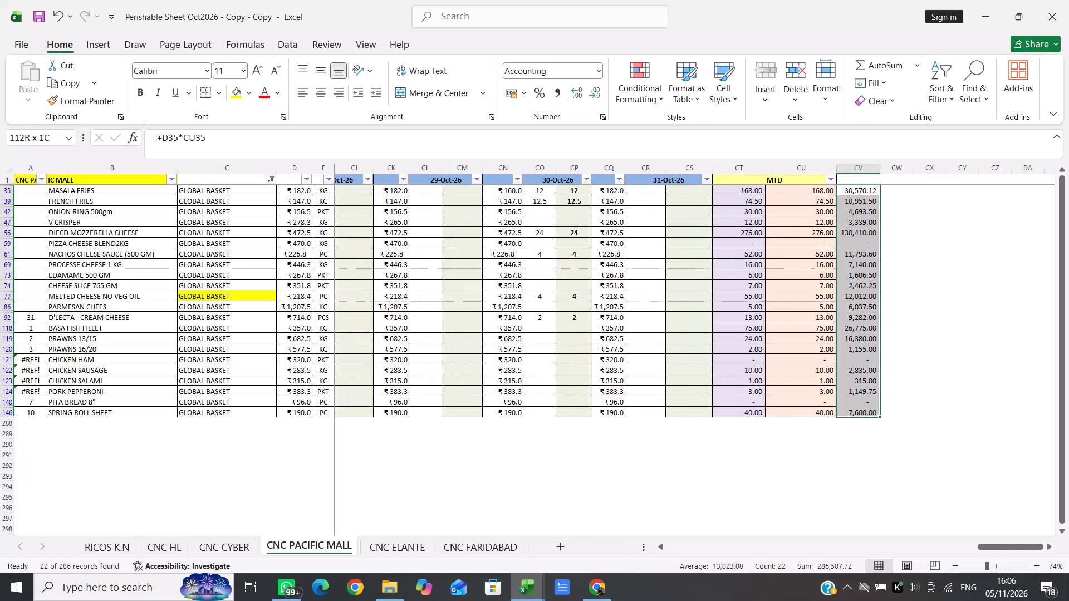
Enter =340*1.05 as the 26-Oct-26 rate for Basa Fish Fillet in column CB.
scroll(524, 189, right, 2)
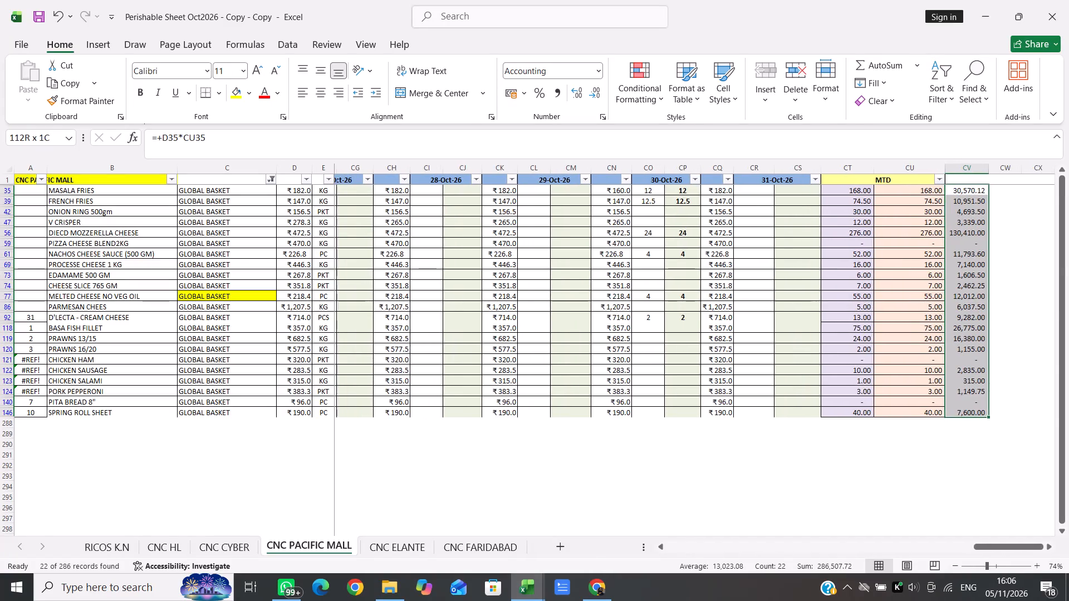
scroll(524, 189, right, 1)
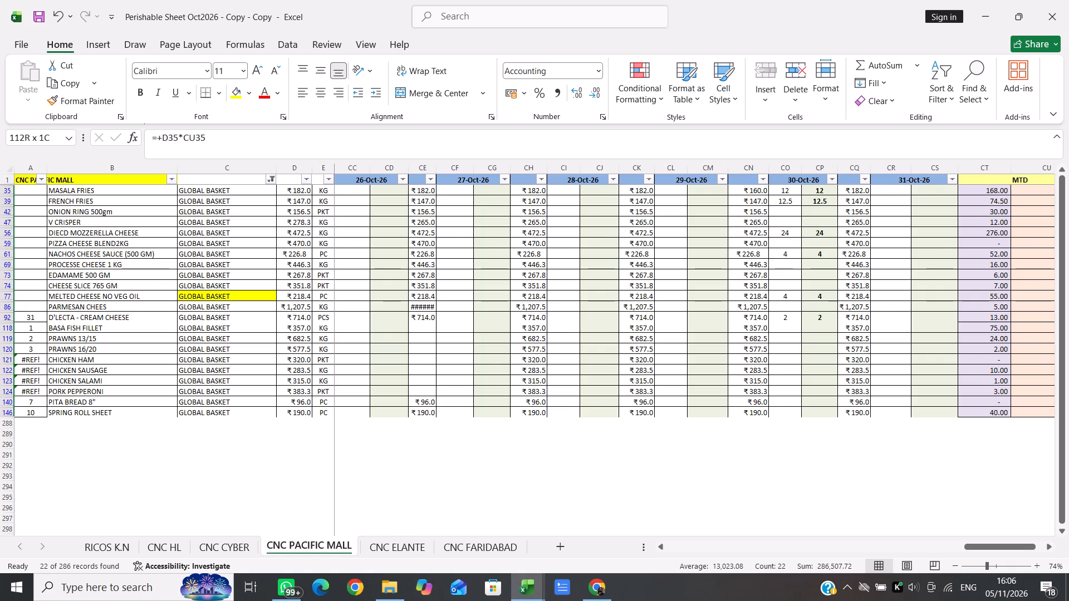
scroll(524, 189, right, 2)
scroll(524, 189, left, 1)
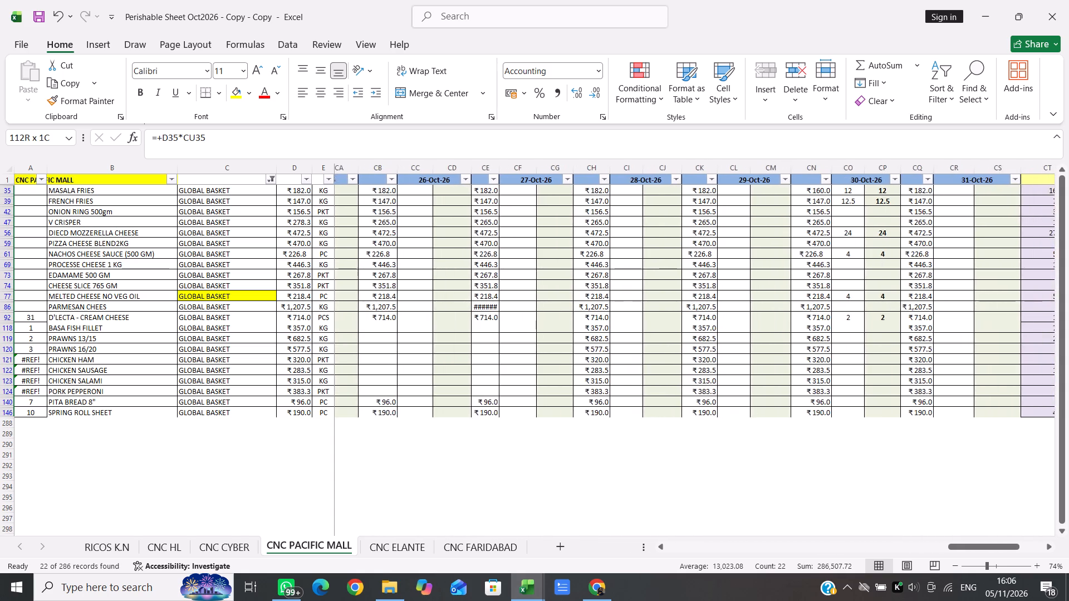
scroll(524, 189, left, 1)
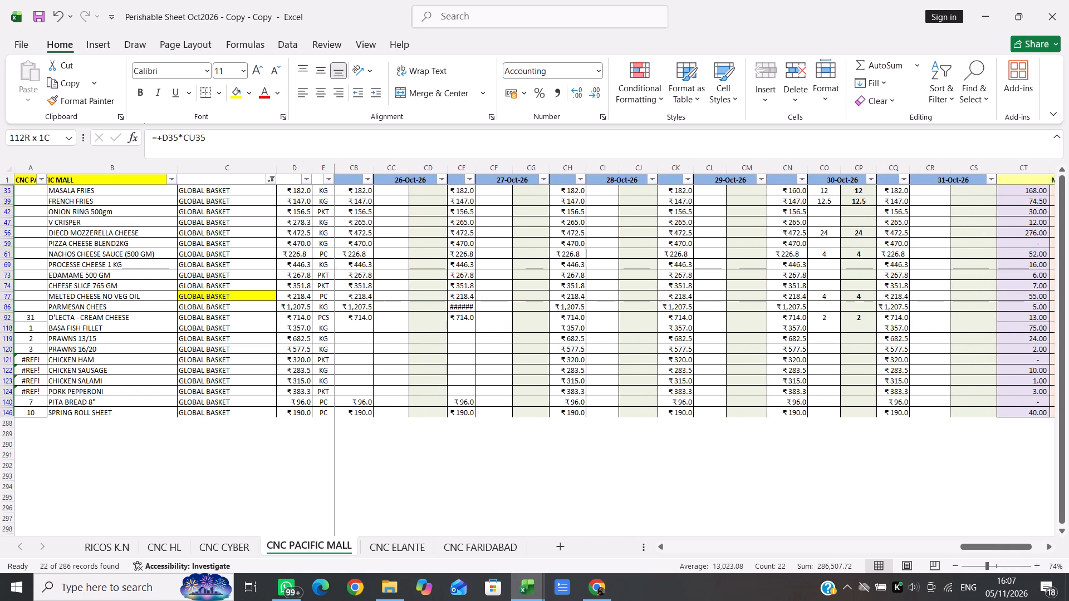
click(367, 339)
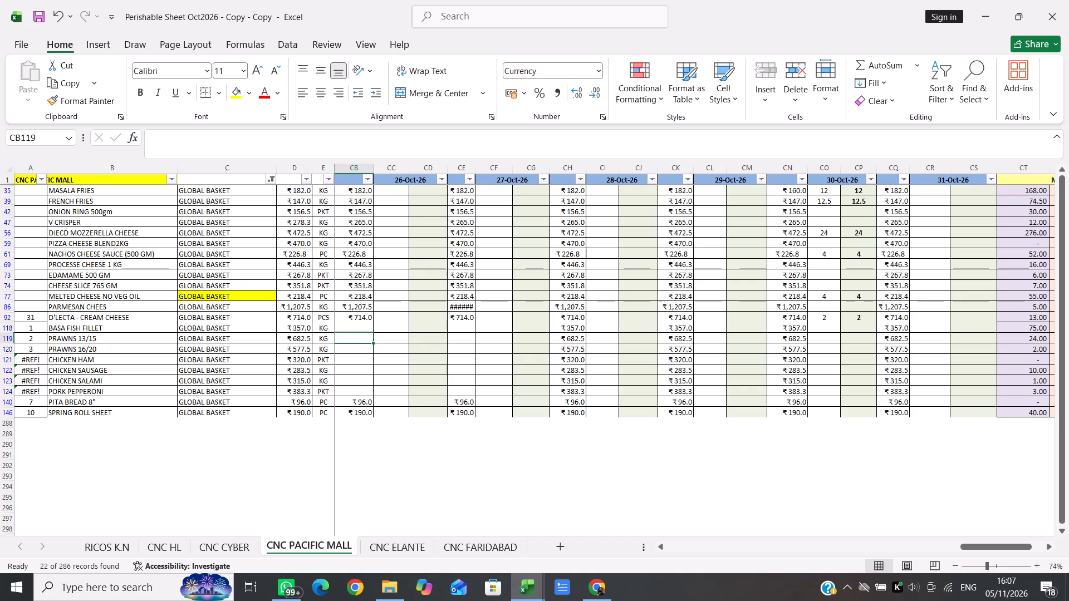
key(Up)
key(equal)
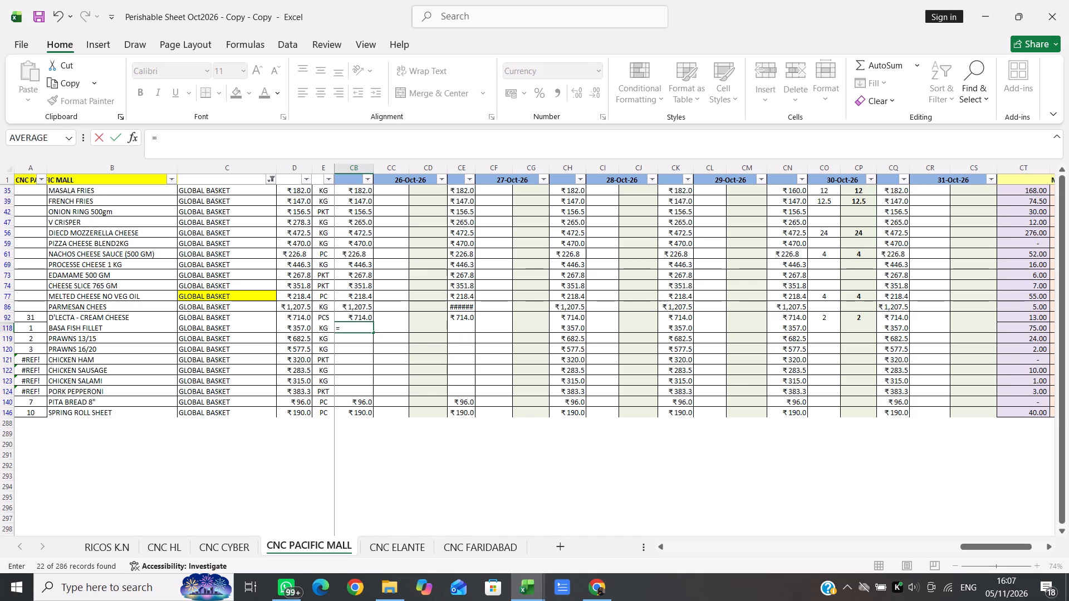
text(340)
text(*1.05)
key(Return)
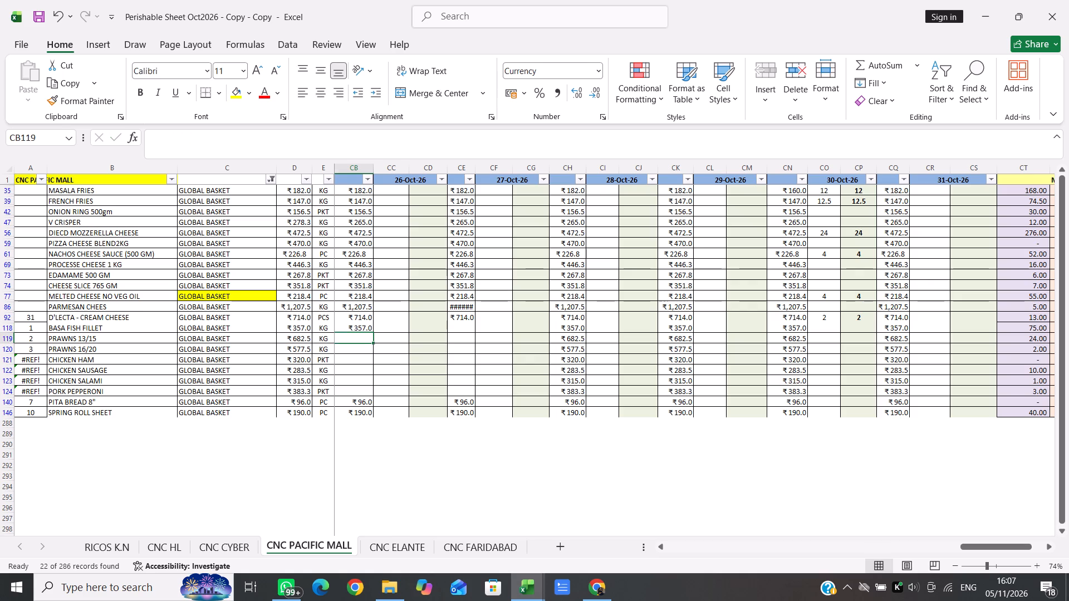
Enter 15 in both 26-Oct-26 quantity columns for Basa Fish Fillet.
click(387, 328)
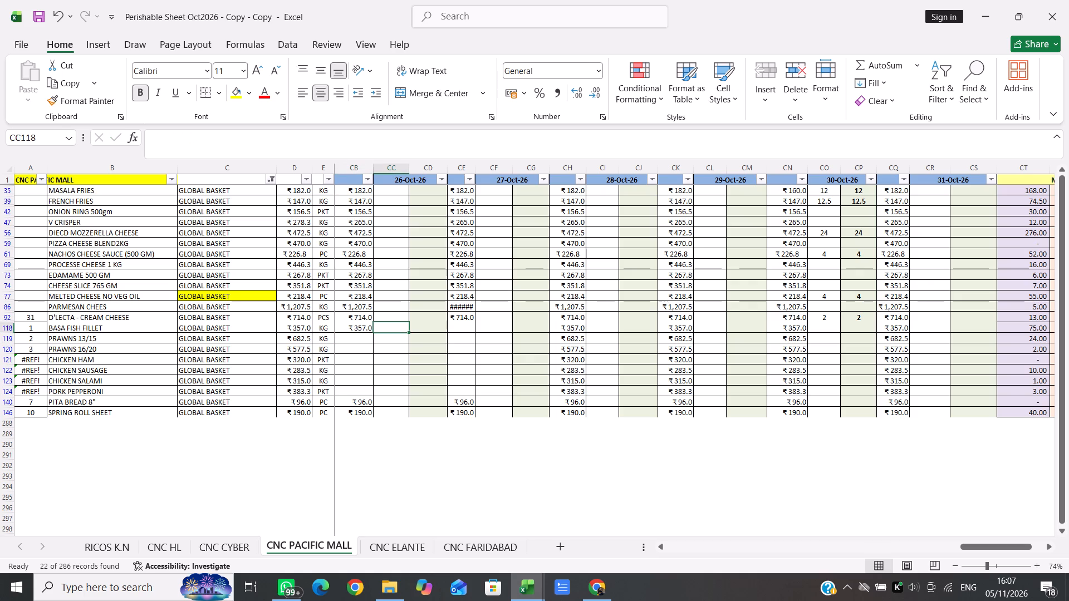
text(15)
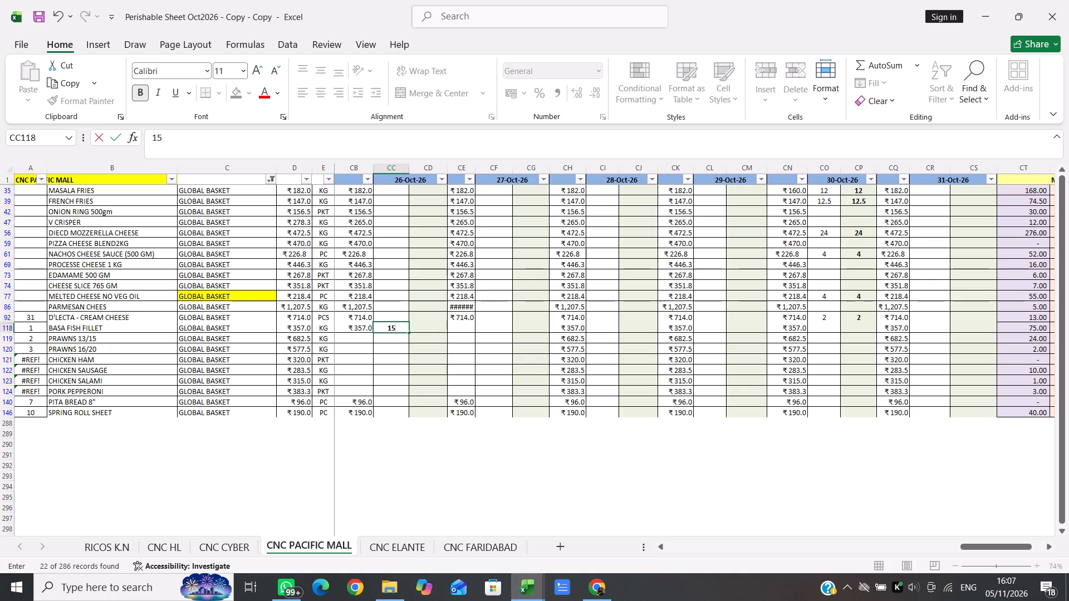
key(Right)
text(15)
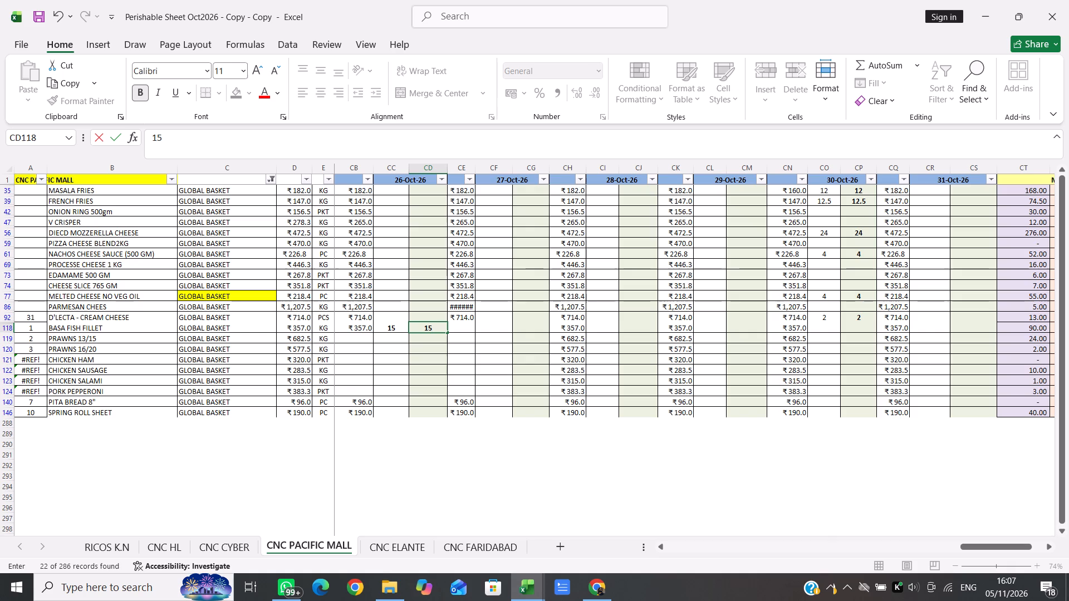
For Prawns 13/15, enter the rate 682.5 in column CB and 5 in both 26-Oct-26 quantity columns.
click(398, 341)
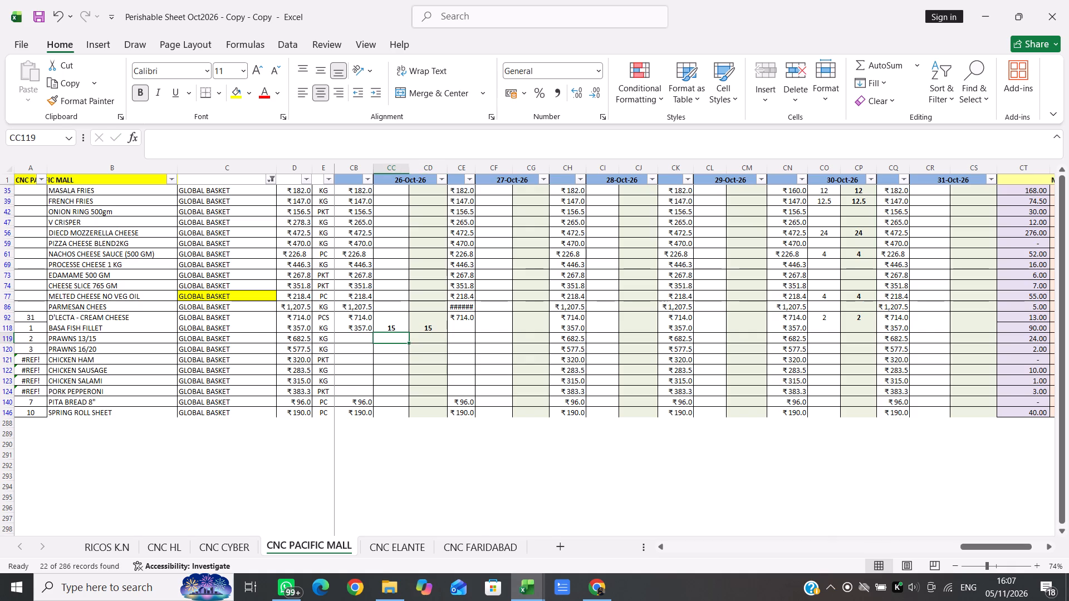
click(359, 339)
key(6)
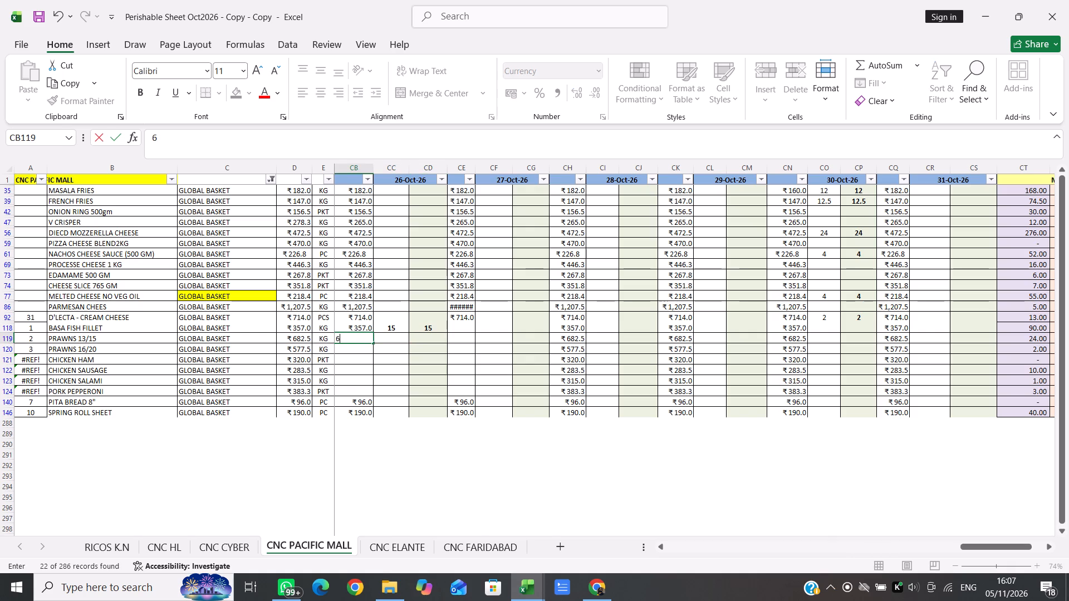
key(8)
text(2.5)
key(Right)
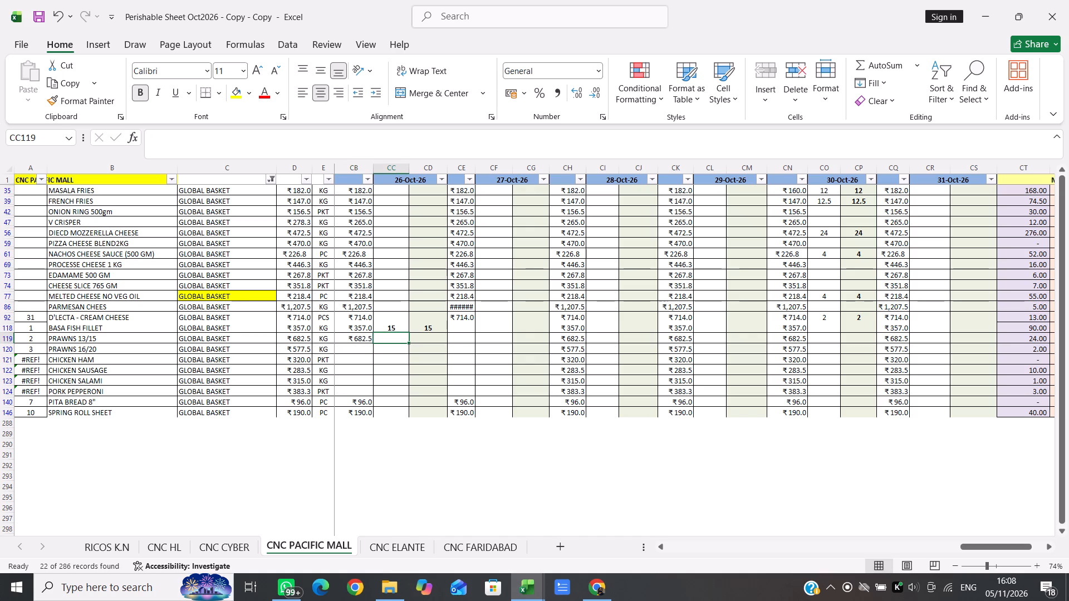
key(5)
key(Right)
key(5)
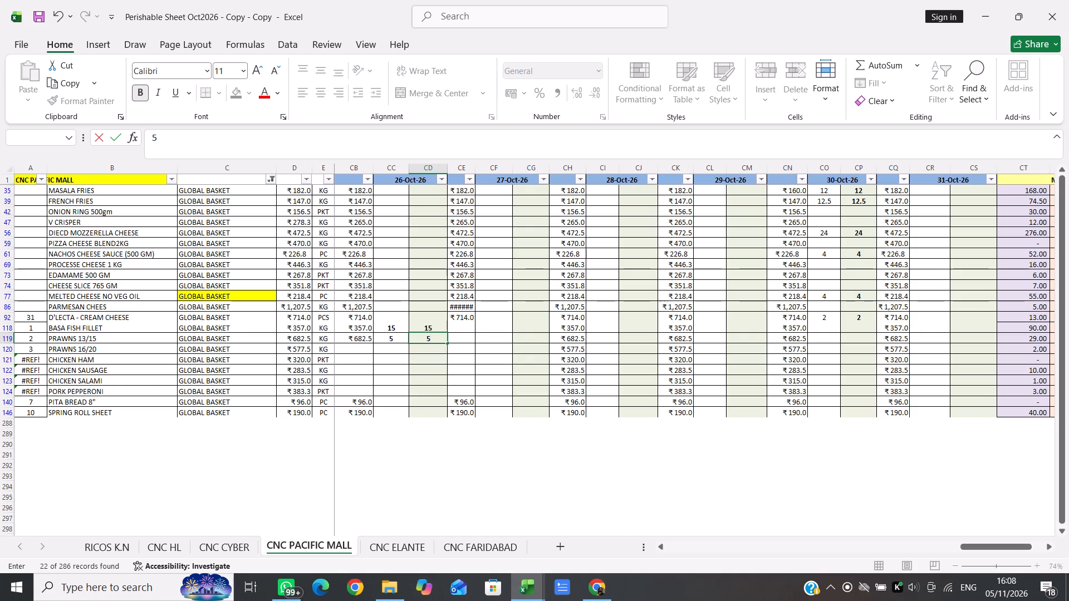
Enter 4 in both 26-Oct-26 quantity columns for Melted Cheese No Veg Oil.
scroll(359, 339, right, 1)
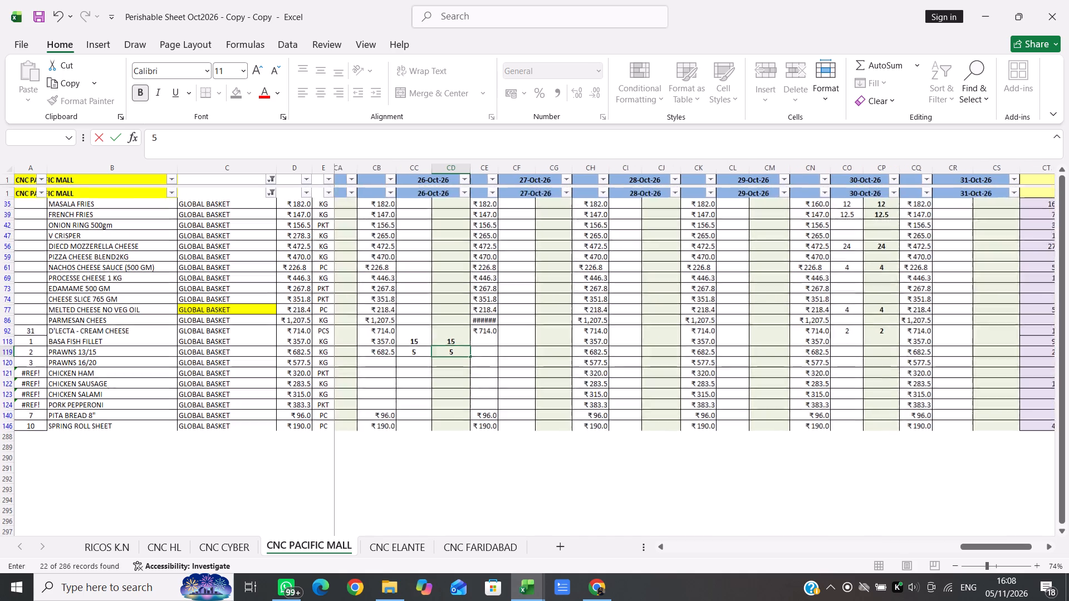
scroll(359, 339, right, 1)
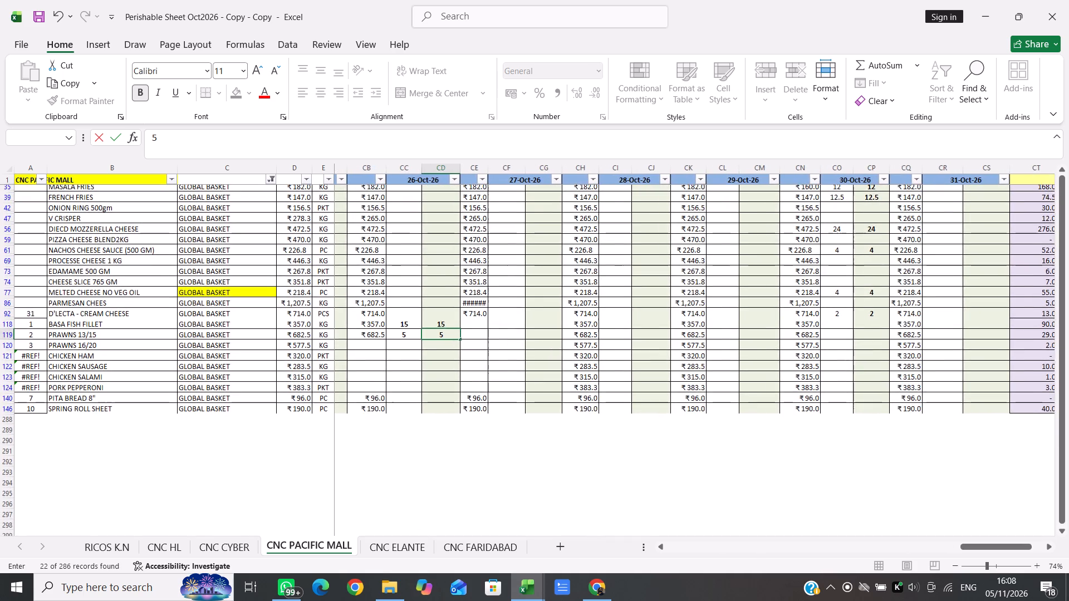
scroll(359, 339, right, 1)
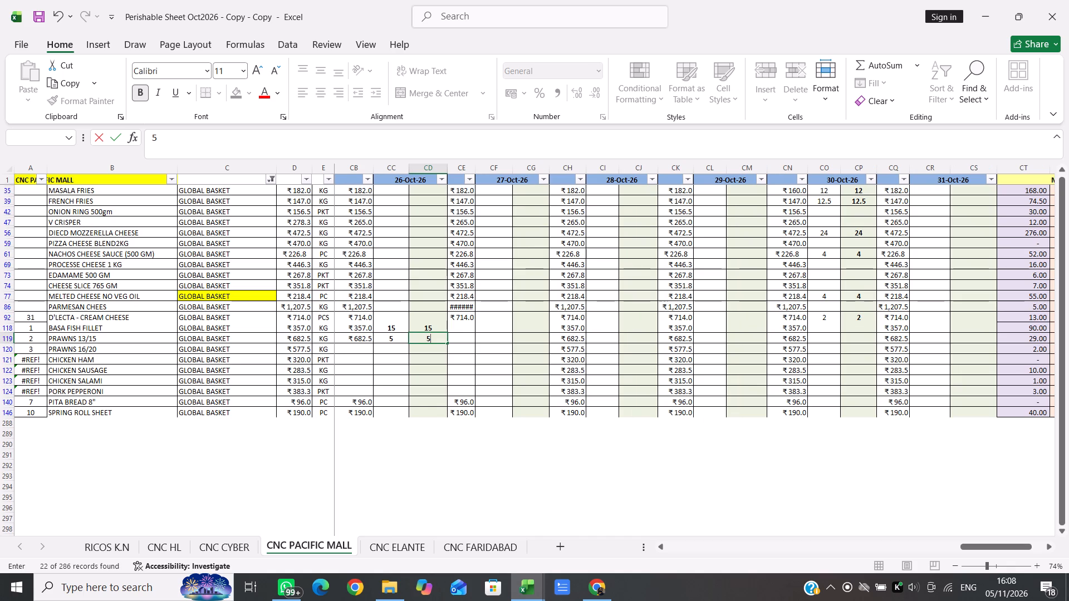
click(384, 294)
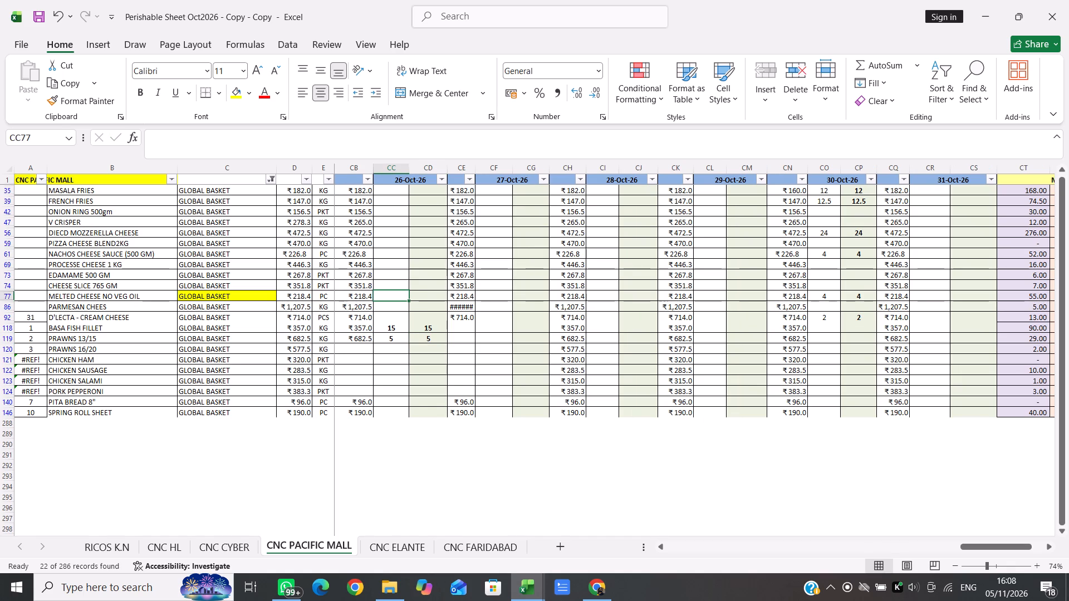
key(4)
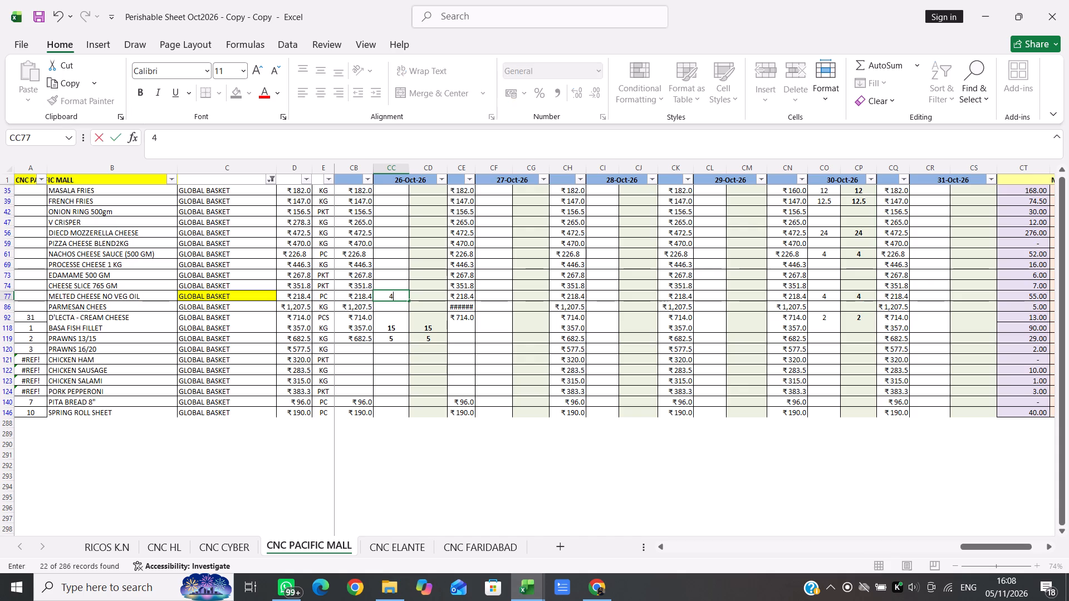
key(Right)
key(4)
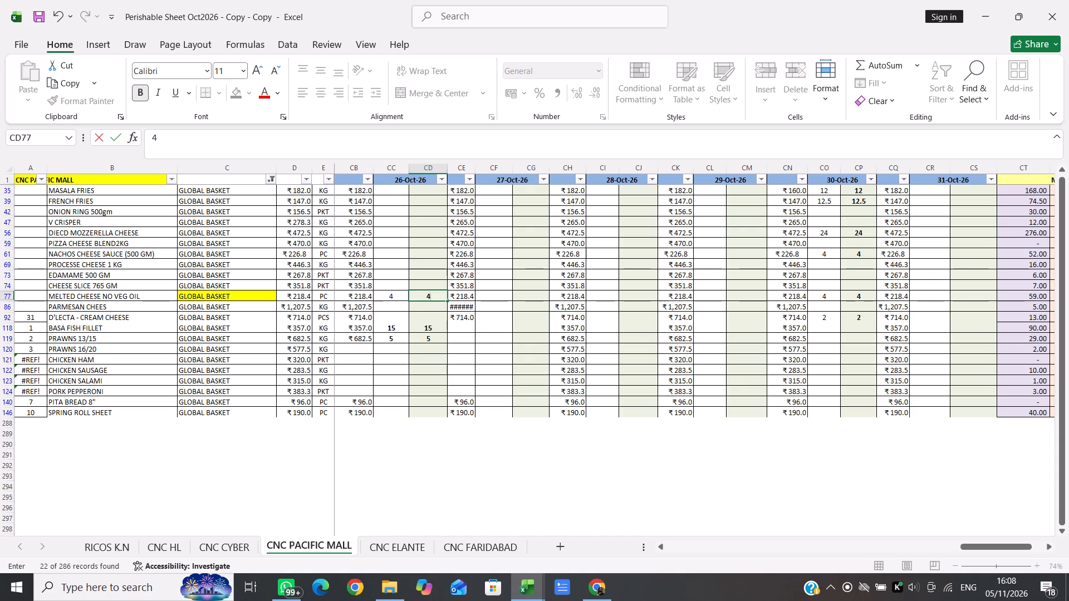
In both 26-Oct-26 quantity columns, enter 24 for Diecd Mozzerella Cheese and 4 for Nachos Cheese Sauce (500 GM).
click(384, 231)
text(24)
key(Right)
text(24)
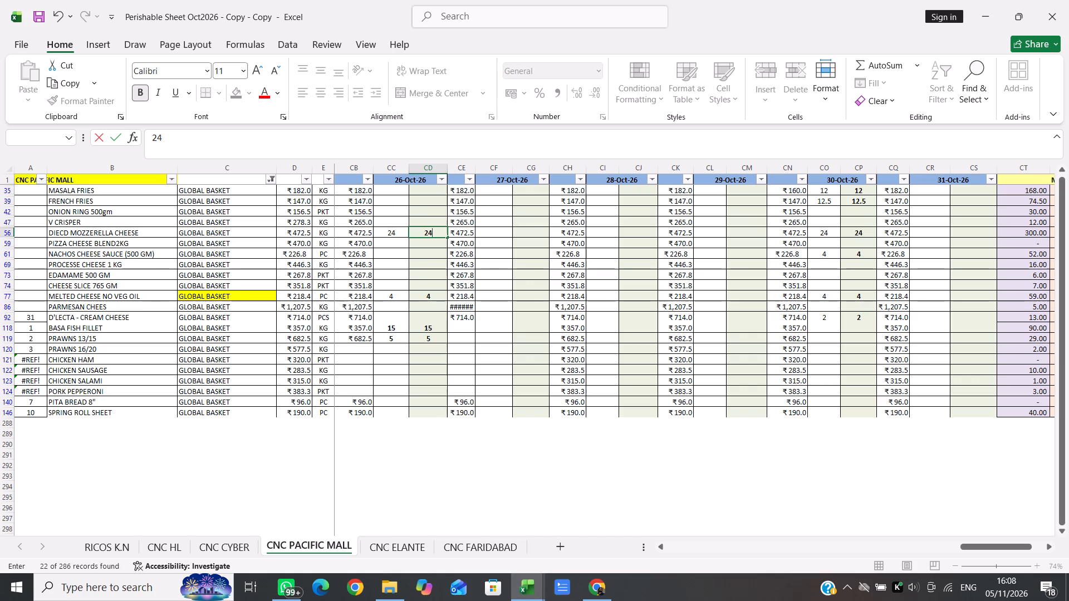
click(389, 253)
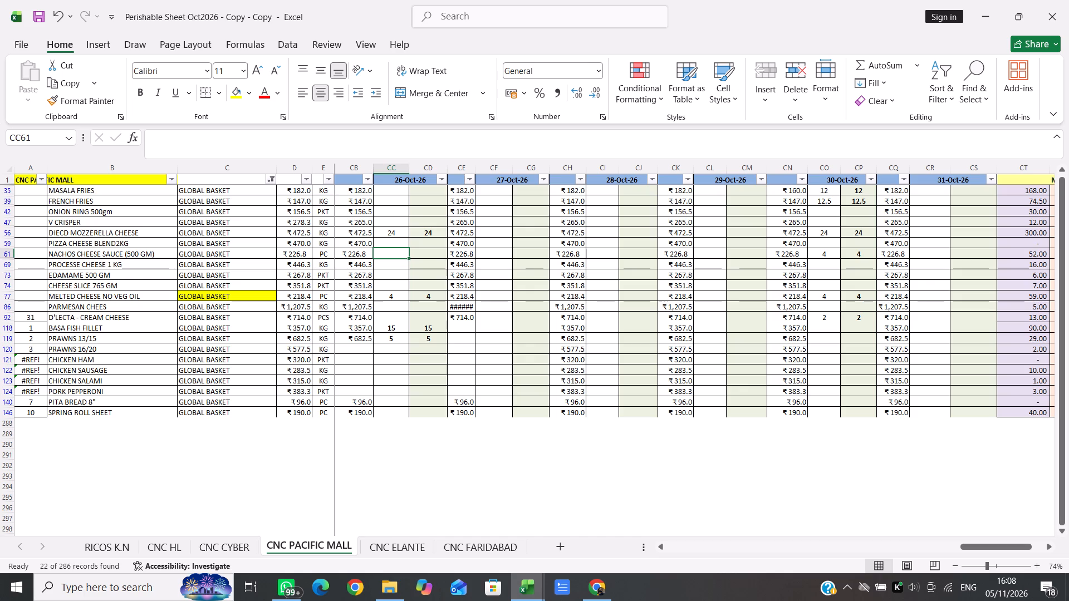
key(4)
key(Right)
key(4)
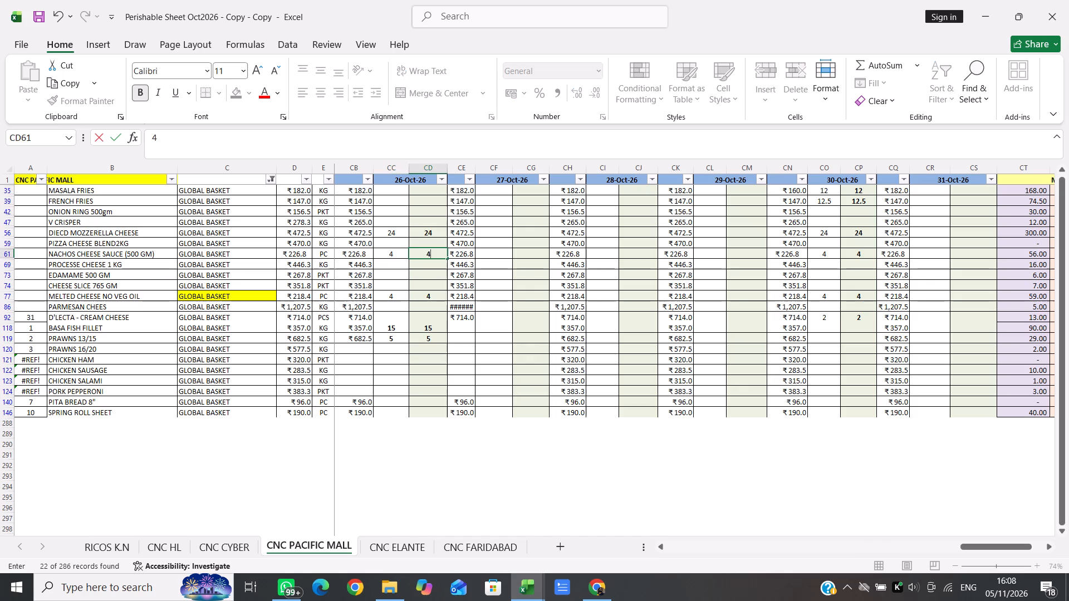
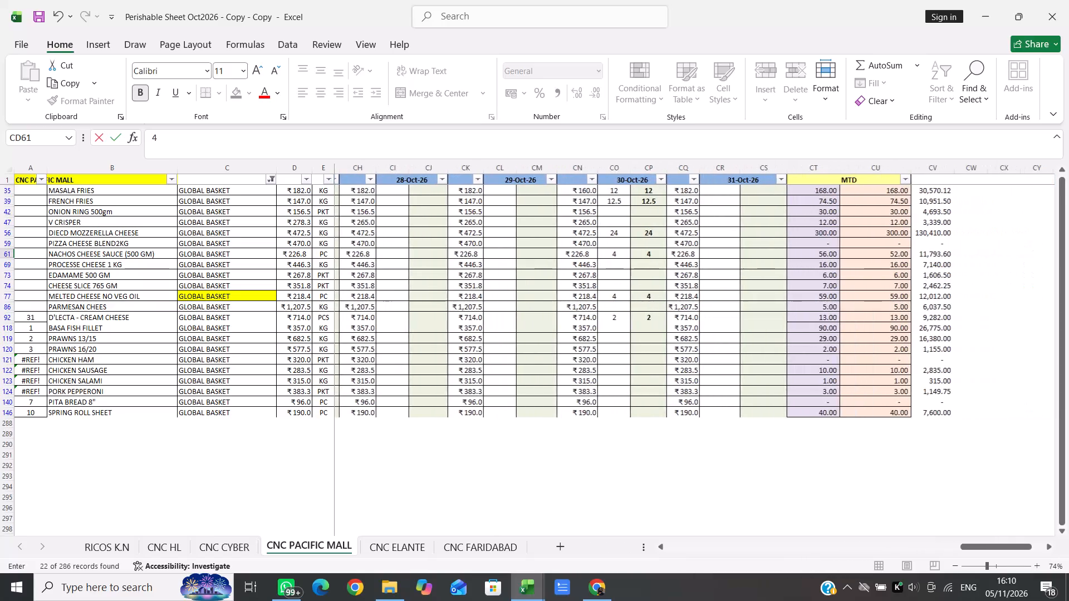
Check the sum of the Global Basket amounts in column CV, from Masala Fries through Spring Roll Sheet.
scroll(389, 253, left, 2)
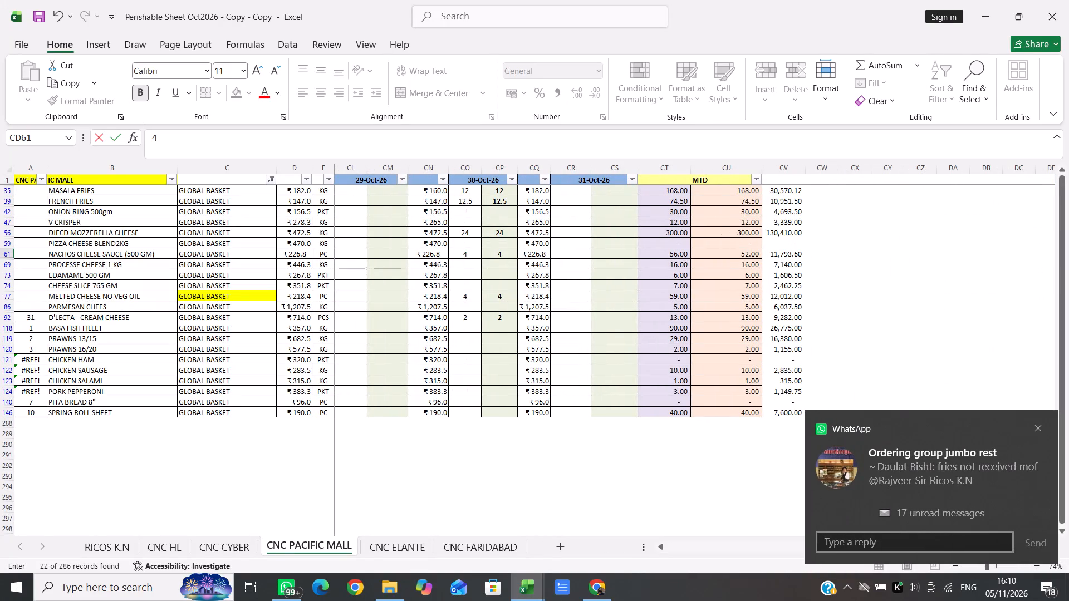
scroll(494, 251, left, 2)
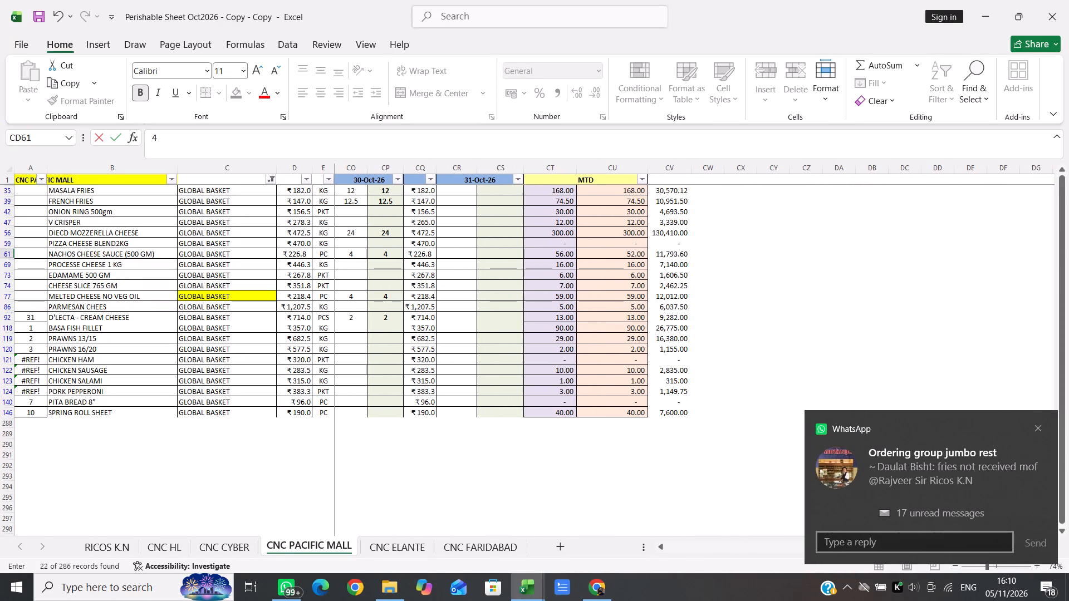
click(678, 191)
key(shift+Down)
key(shift+Down)
key(shift+Down)
key(shift+Down)
key(shift+Down)
key(shift+Down)
key(shift+Down)
key(shift+Down)
key(shift+Down)
key(shift+Down)
key(shift+Down)
key(shift+Down)
key(shift+Down)
key(shift+Down)
key(shift+Down)
key(shift+Down)
key(shift+Down)
key(shift+Down)
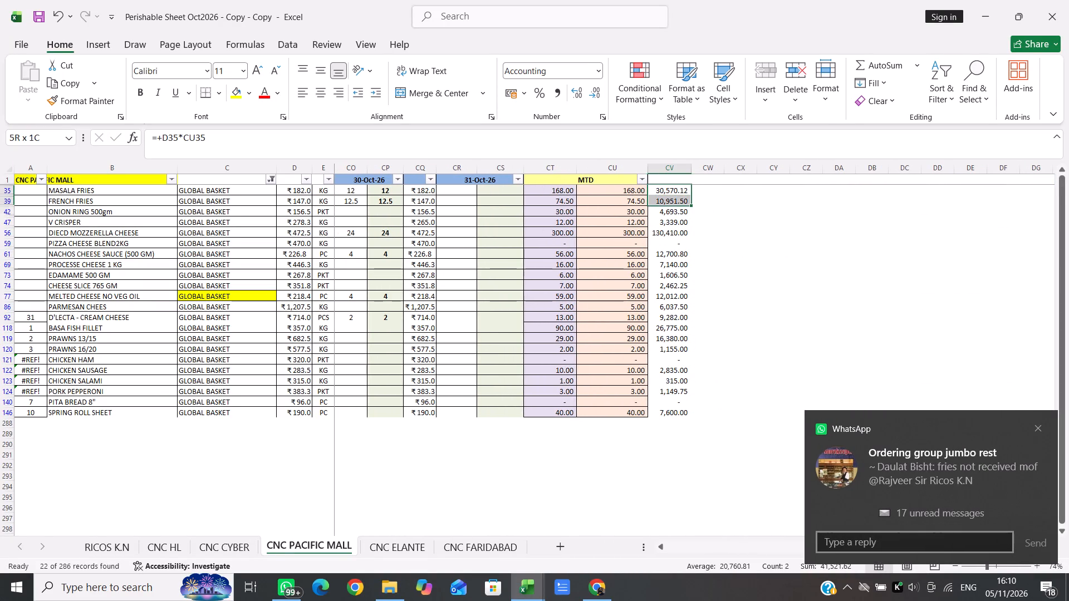
key(shift+Down)
key(shift+Down)
key(shift+Down)
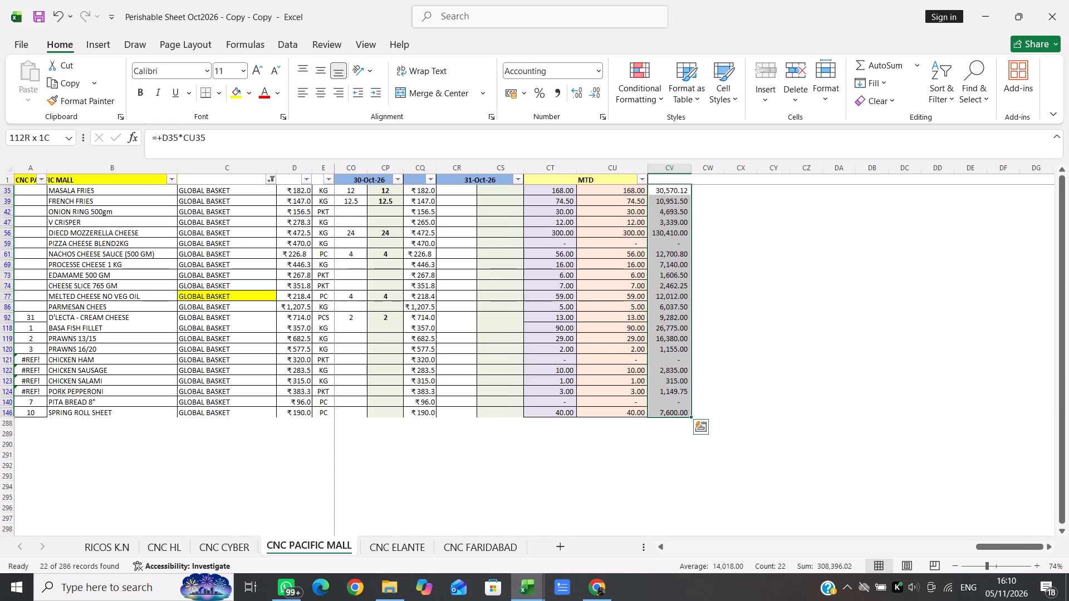
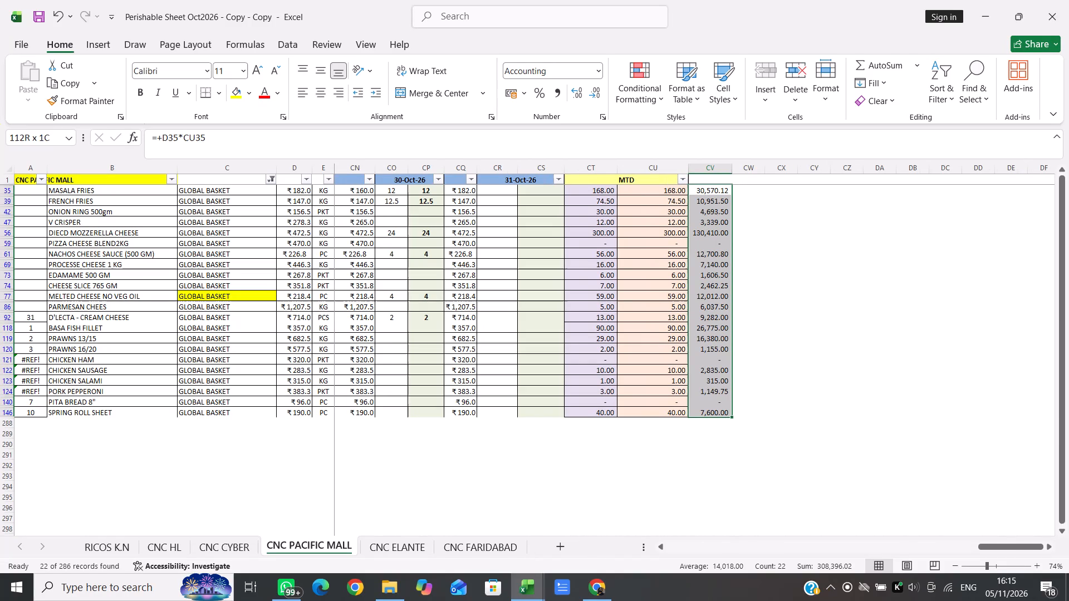
Review Global Basket's daily quantities and rates, working back from 31-Oct-26 to 07-Oct-26.
scroll(678, 191, right, 1)
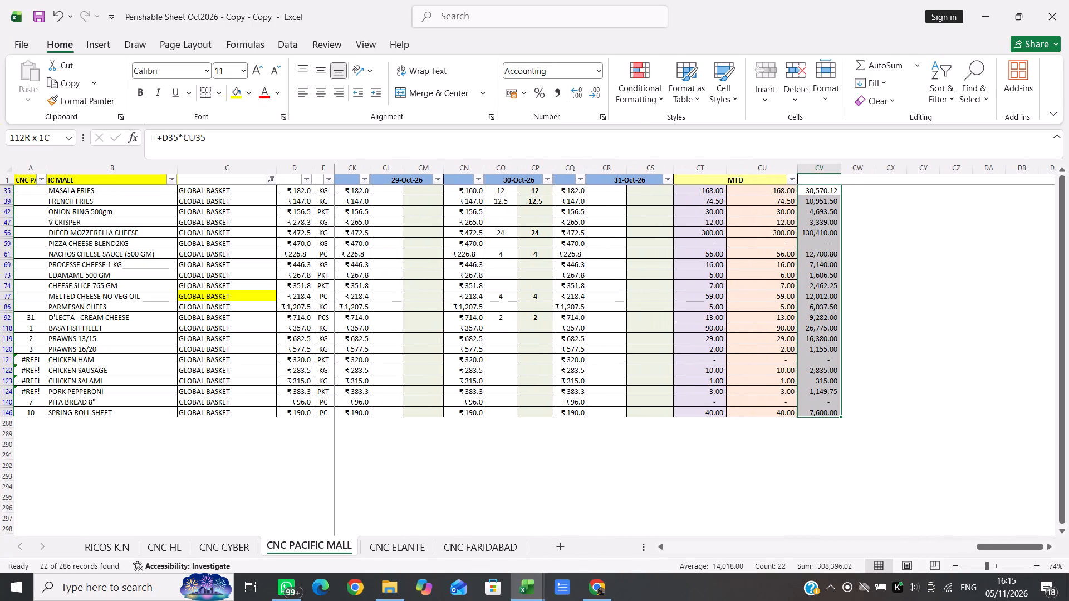
scroll(678, 191, right, 2)
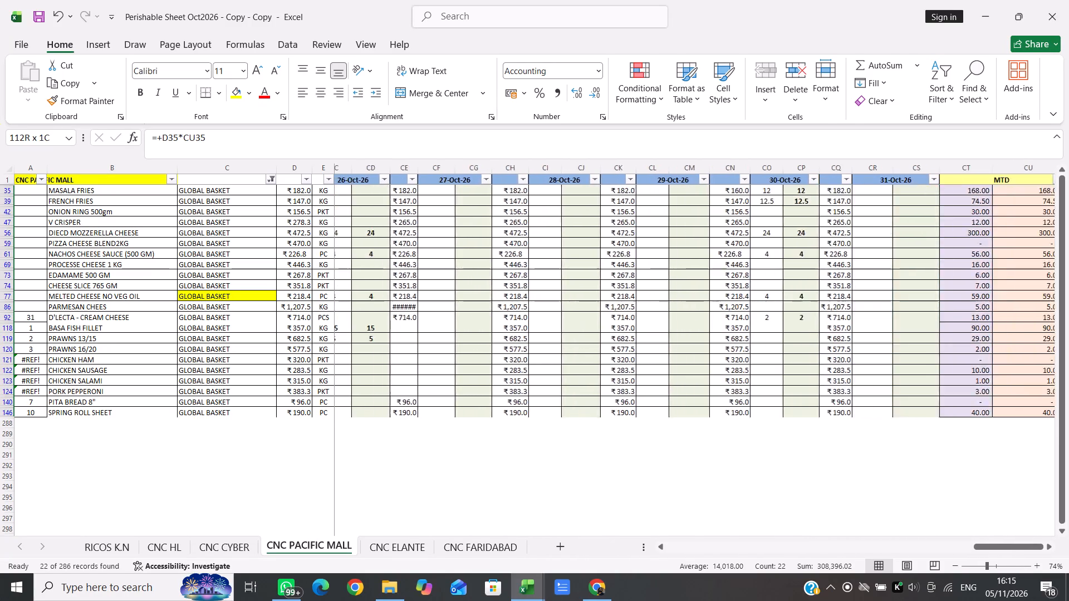
scroll(678, 191, right, 1)
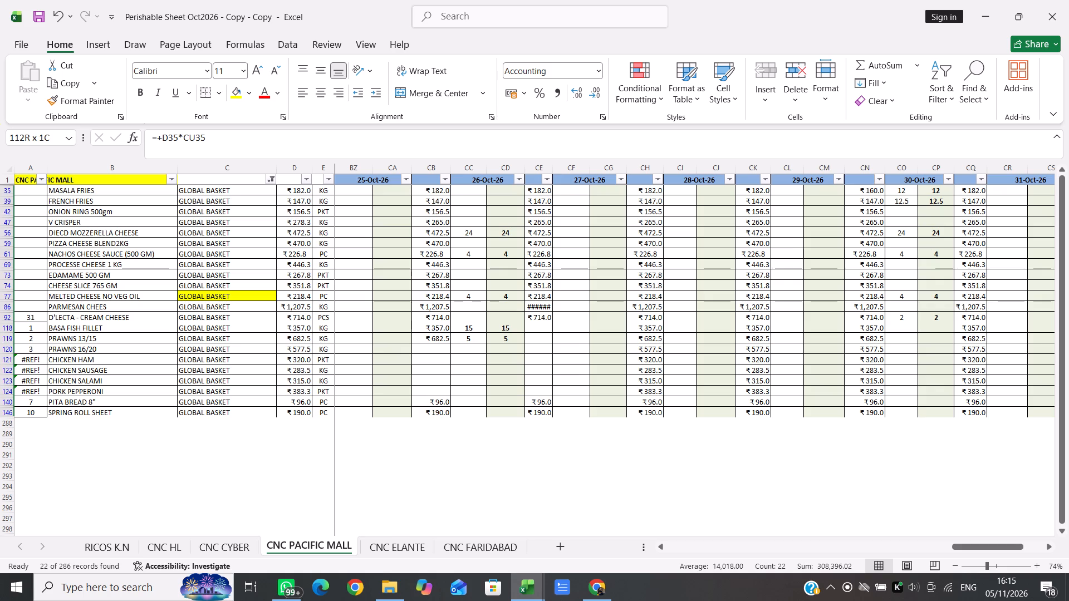
scroll(678, 191, right, 2)
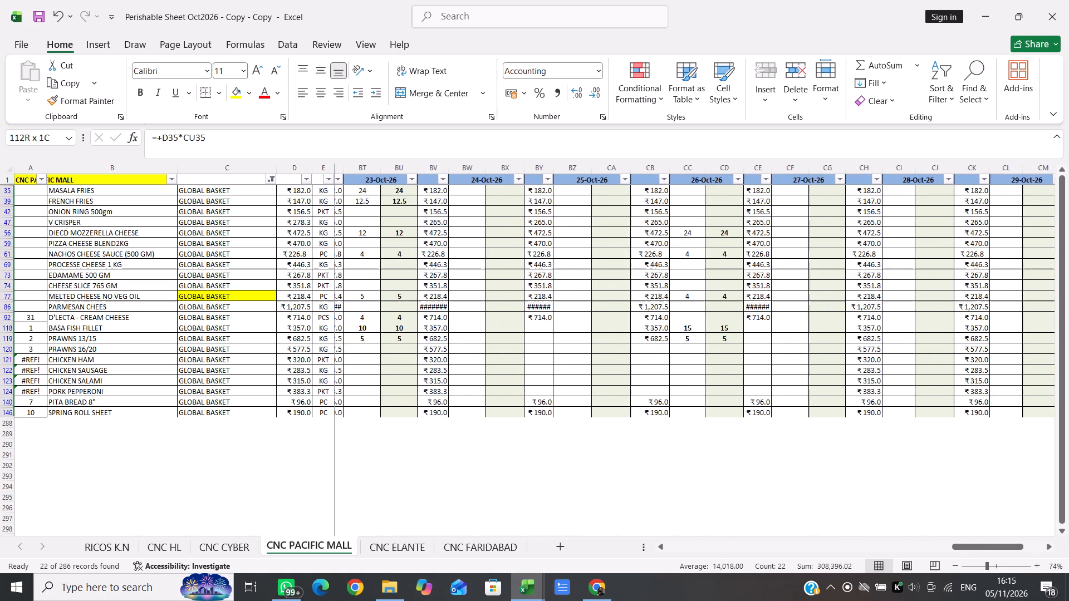
scroll(678, 191, right, 2)
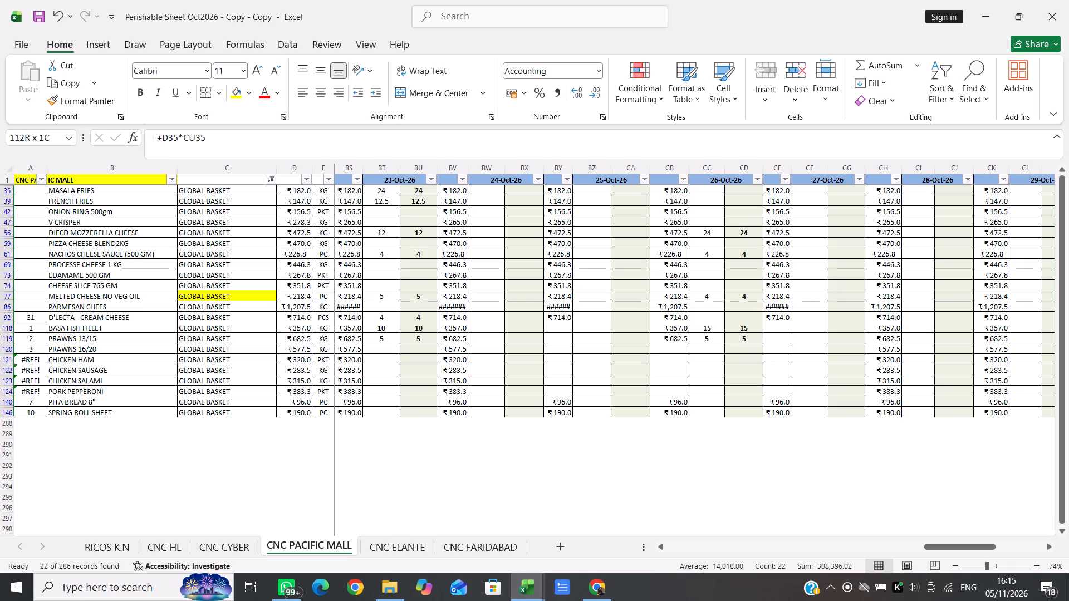
scroll(678, 191, right, 3)
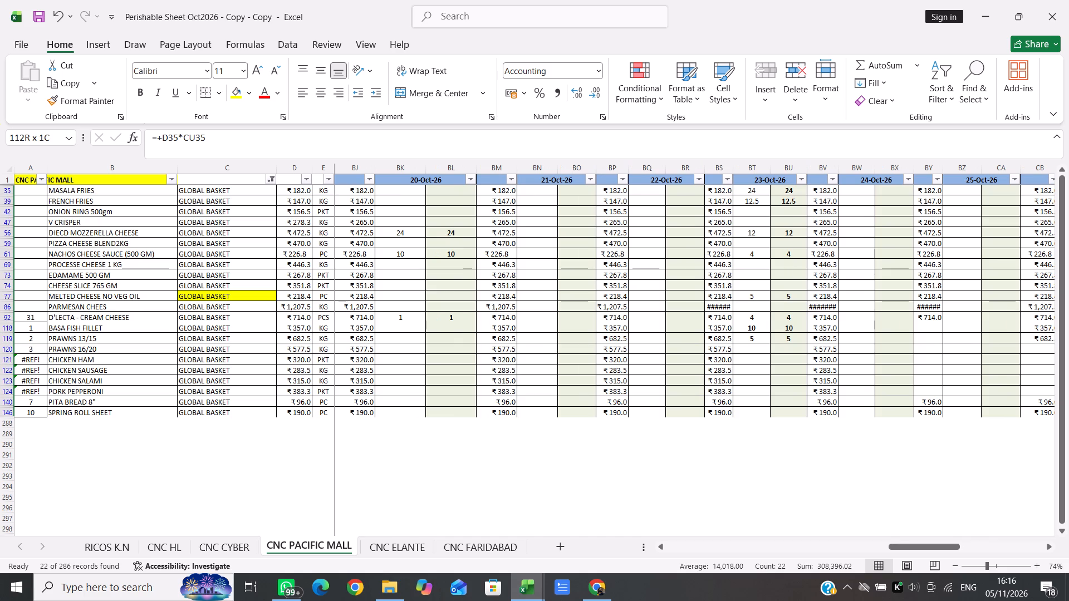
scroll(678, 191, right, 4)
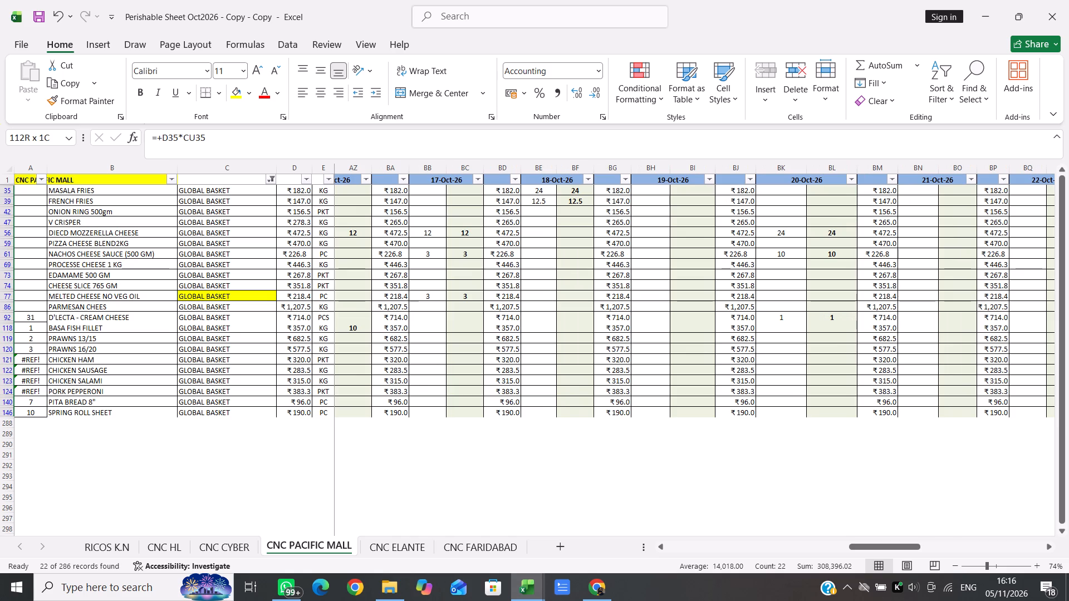
scroll(678, 191, right, 1)
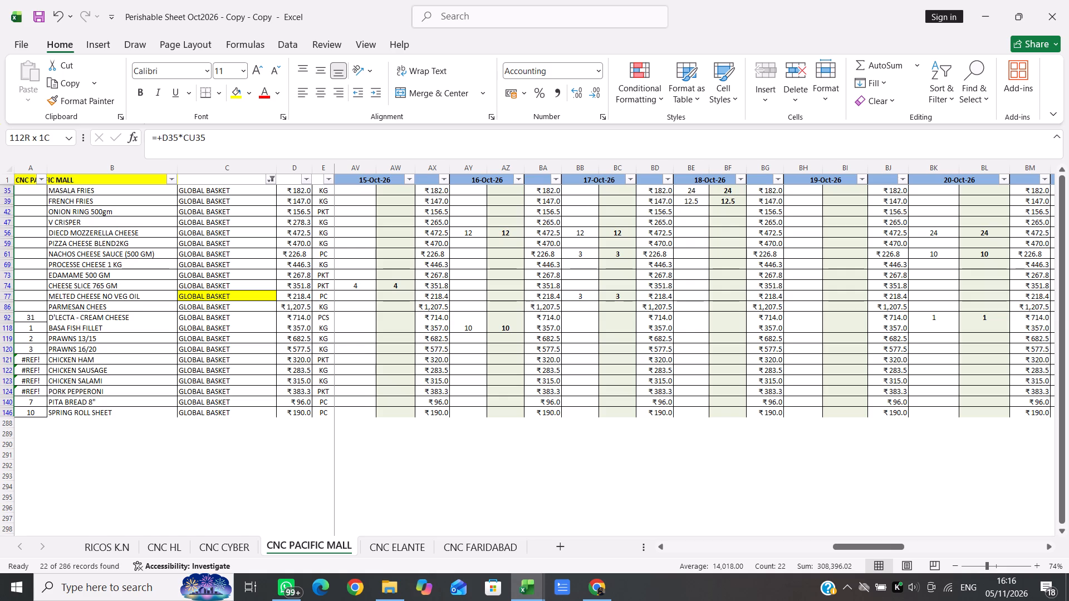
scroll(678, 191, right, 1)
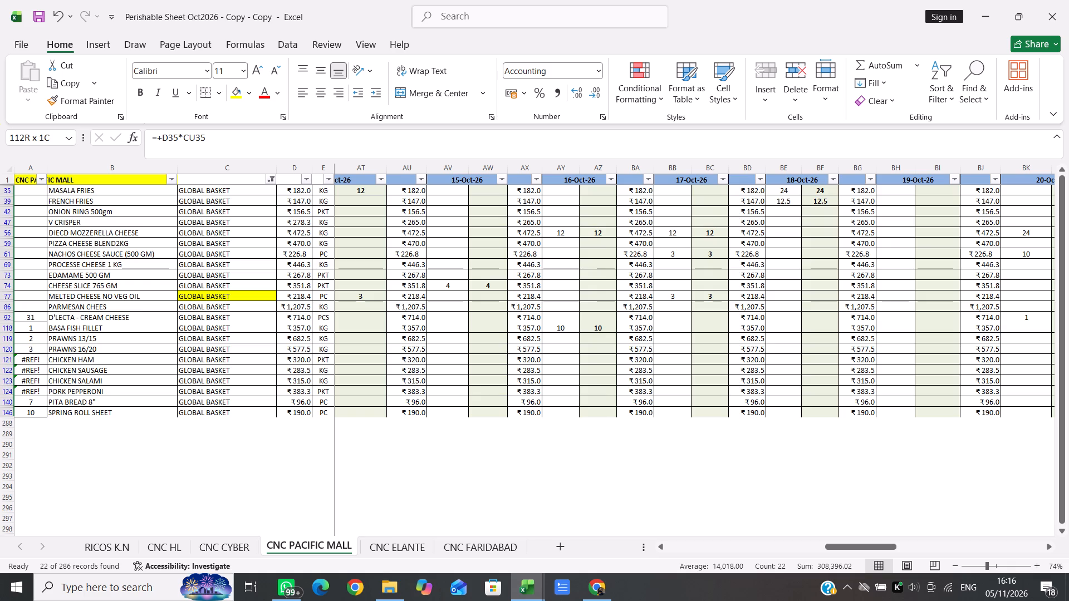
scroll(678, 191, left, 1)
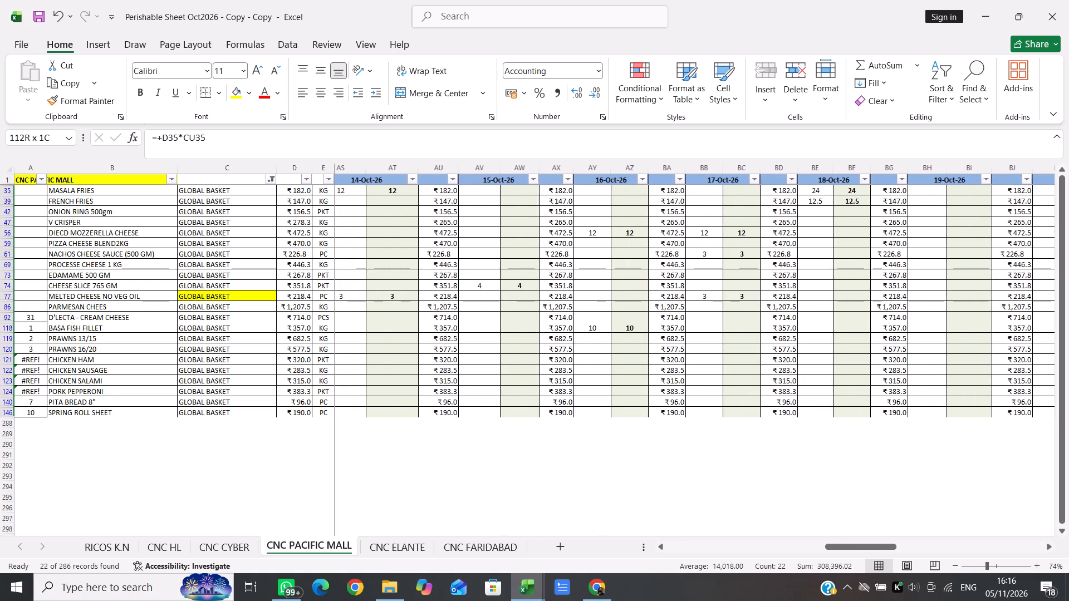
scroll(678, 191, left, 2)
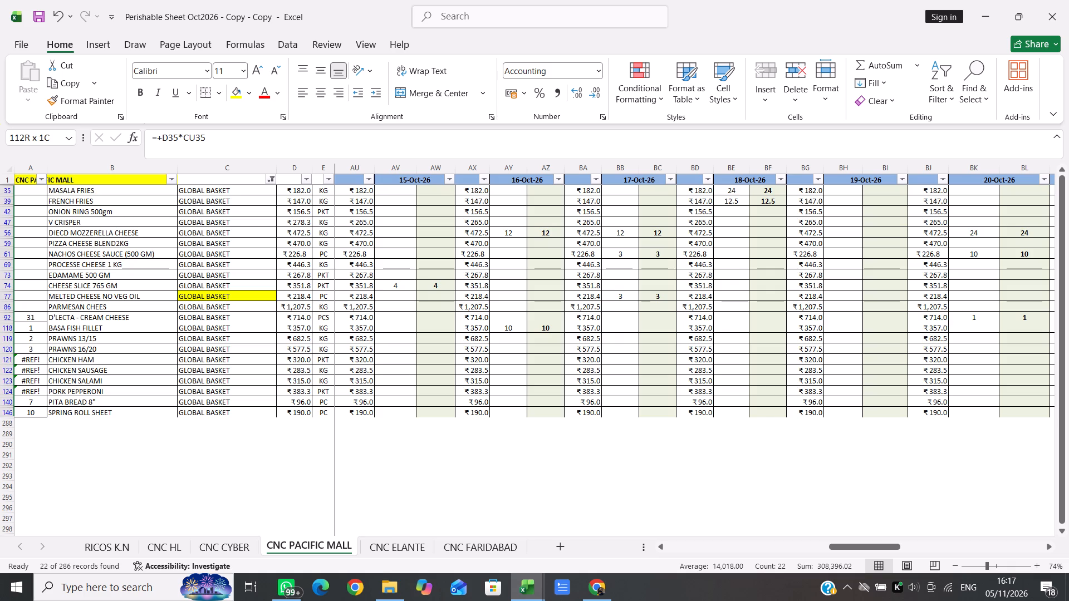
scroll(361, 290, right, 1)
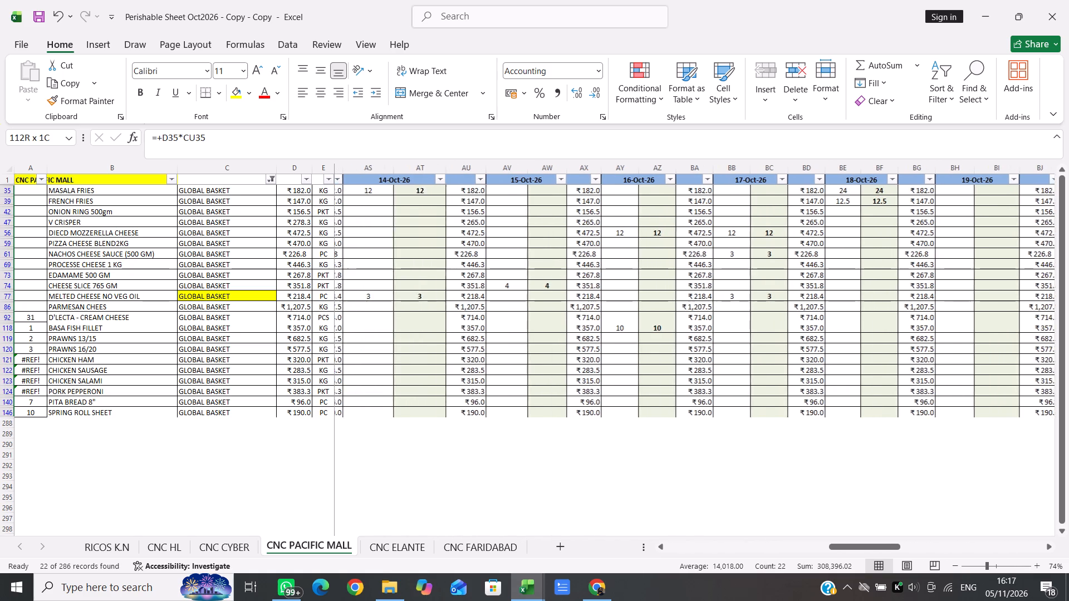
scroll(361, 290, right, 1)
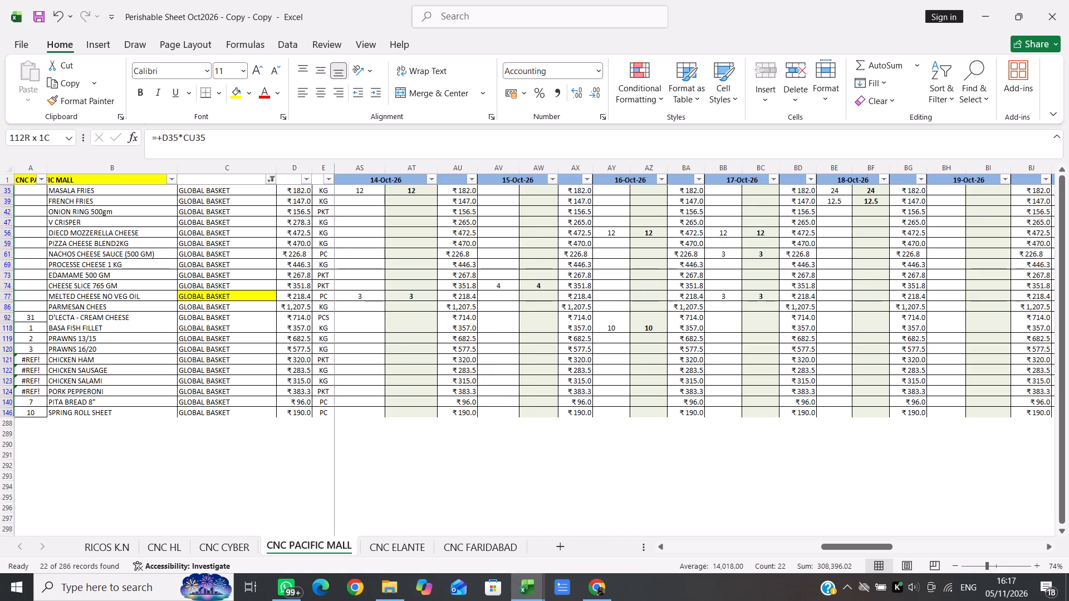
scroll(361, 290, right, 2)
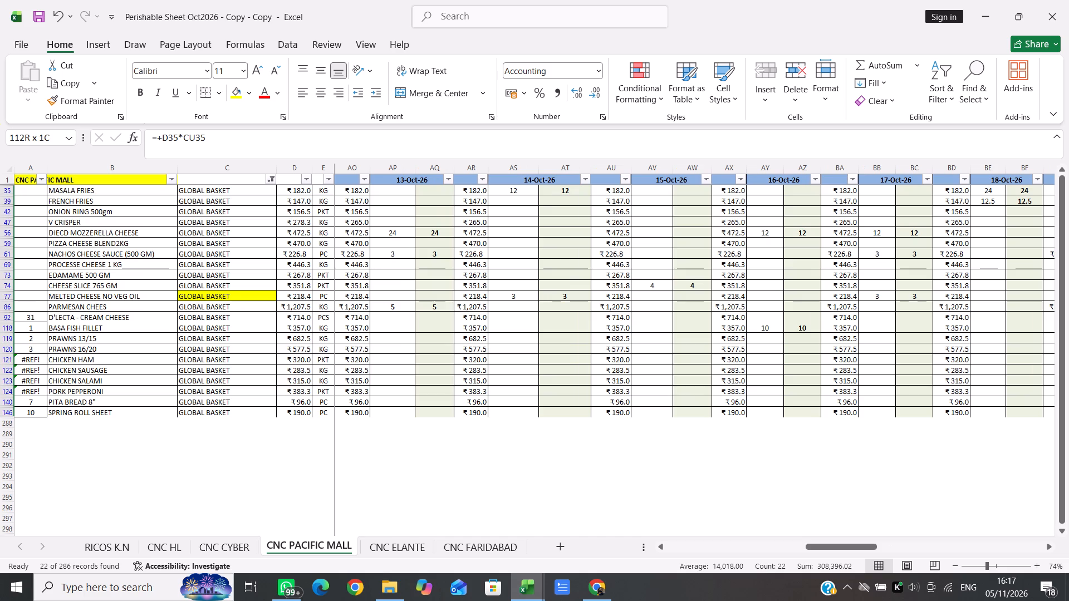
scroll(361, 290, right, 3)
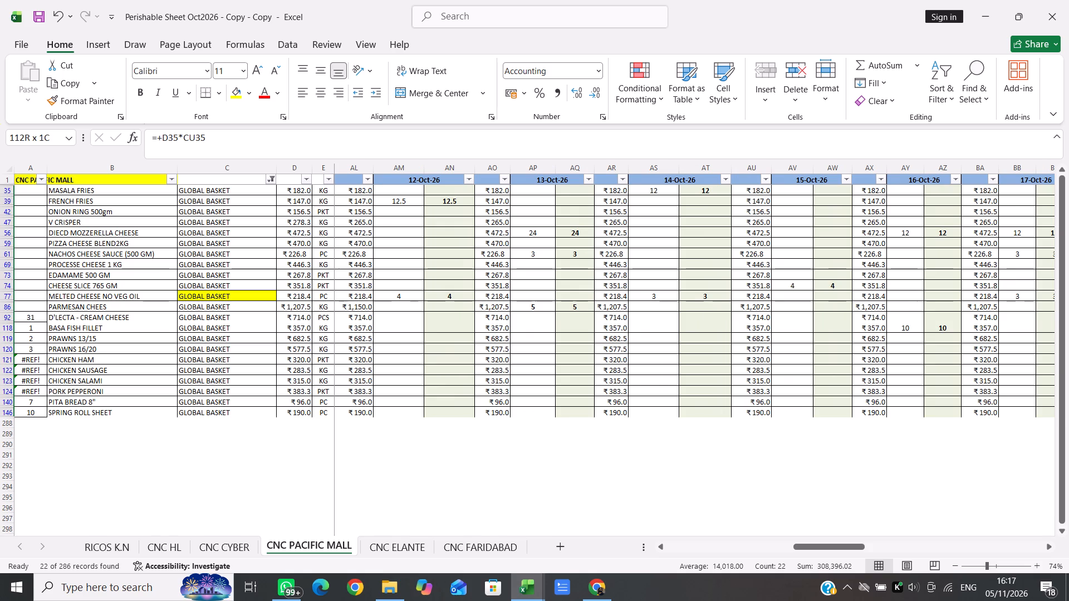
scroll(361, 290, right, 2)
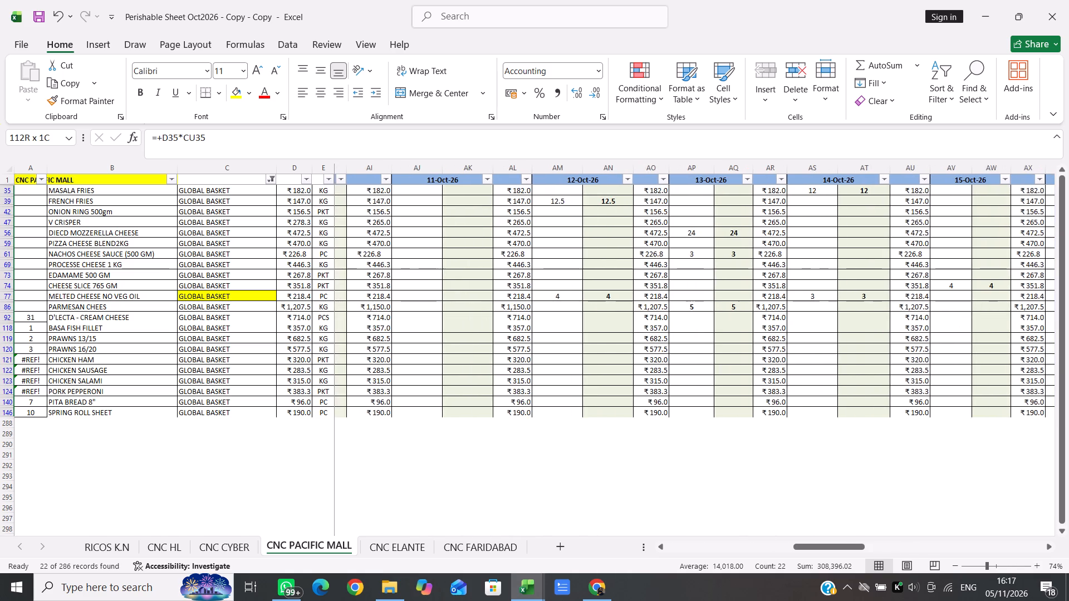
scroll(361, 290, right, 3)
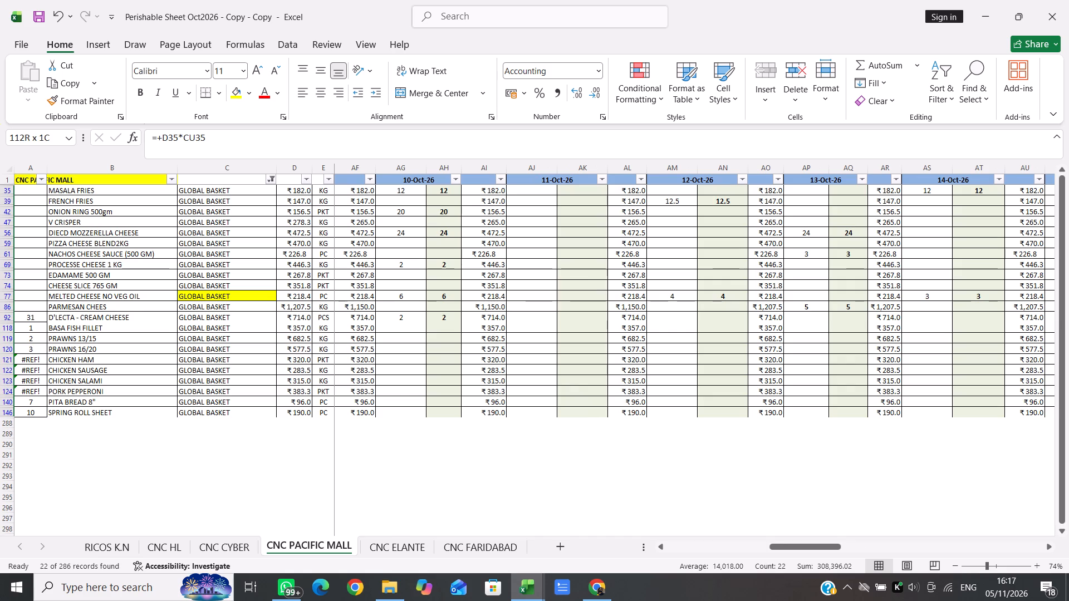
scroll(361, 290, right, 4)
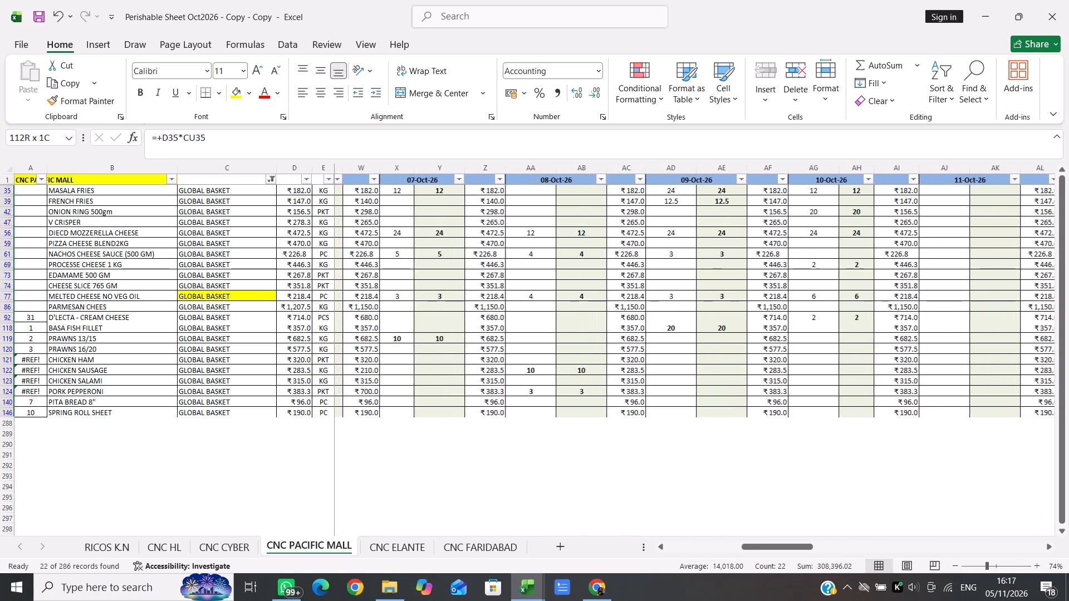
scroll(361, 290, right, 1)
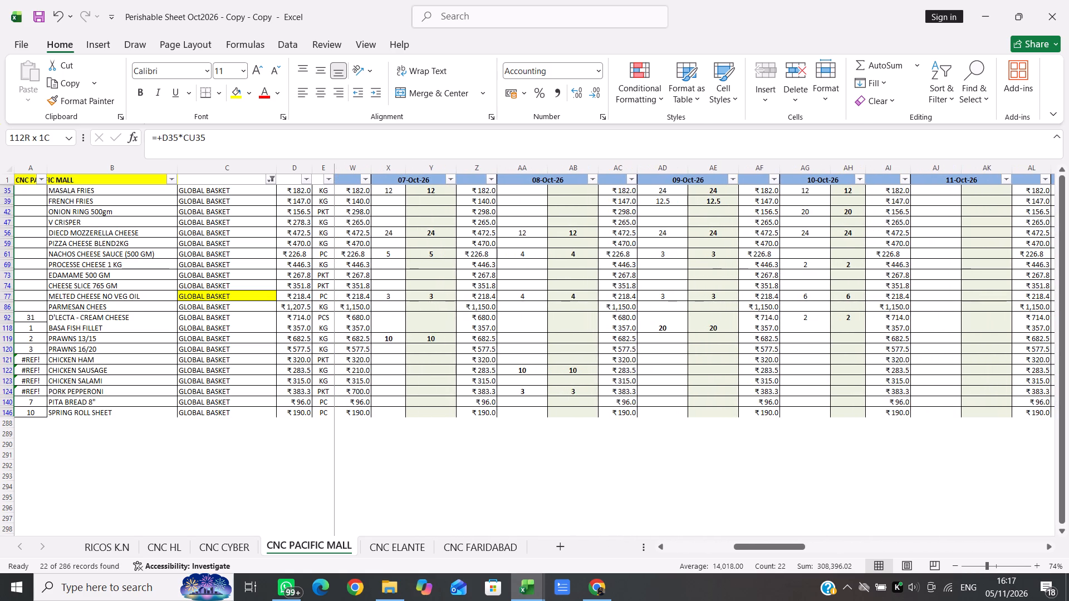
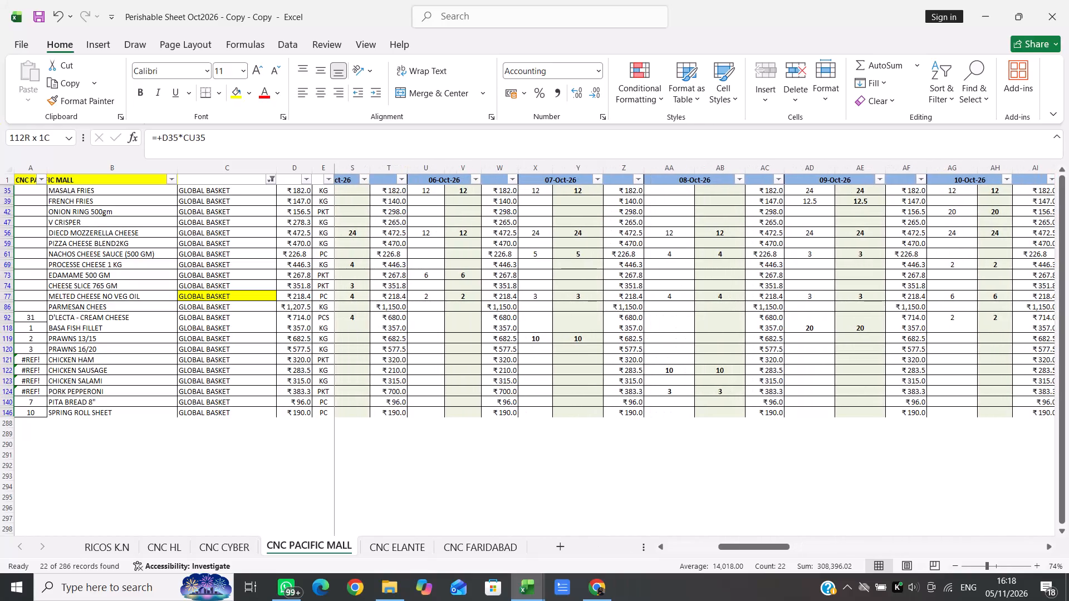
Review Global Basket's daily quantities and rates, working back from 06-Oct-26 to 02-Oct-26.
scroll(361, 290, right, 1)
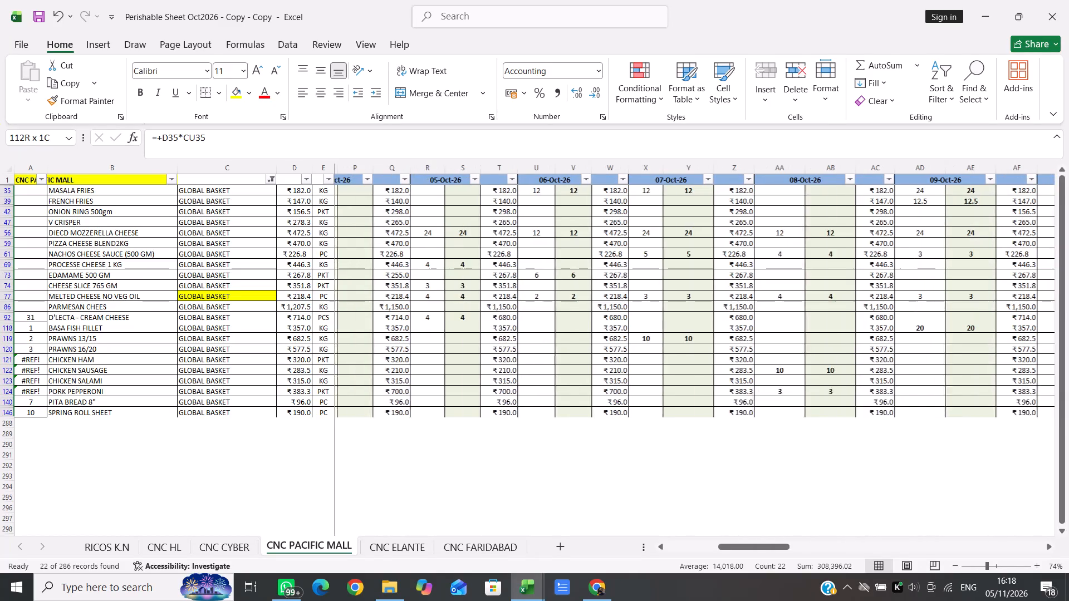
scroll(361, 290, right, 1)
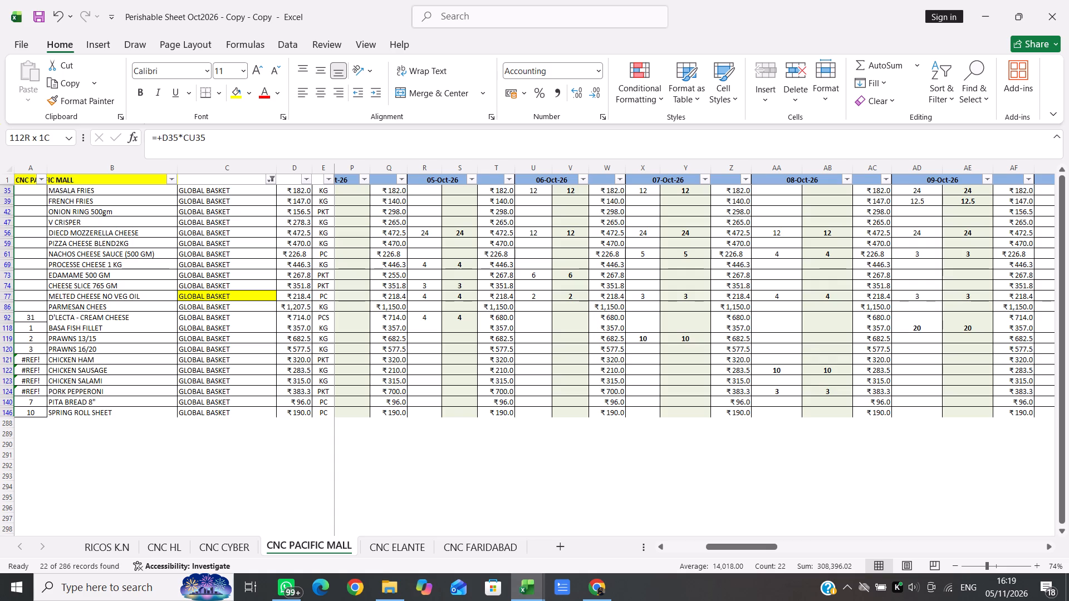
scroll(361, 290, right, 5)
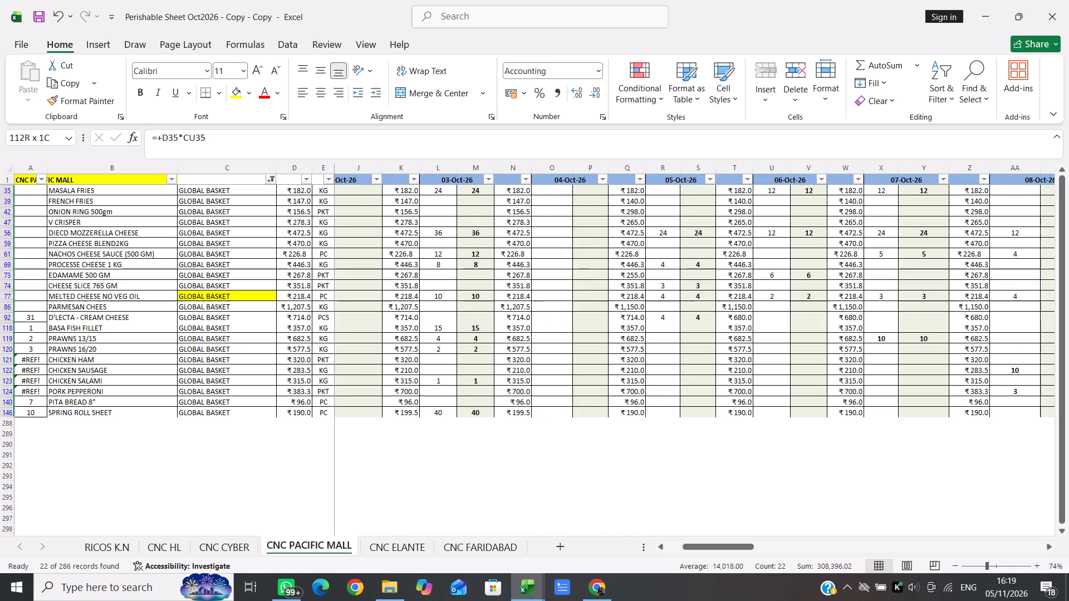
scroll(361, 290, right, 1)
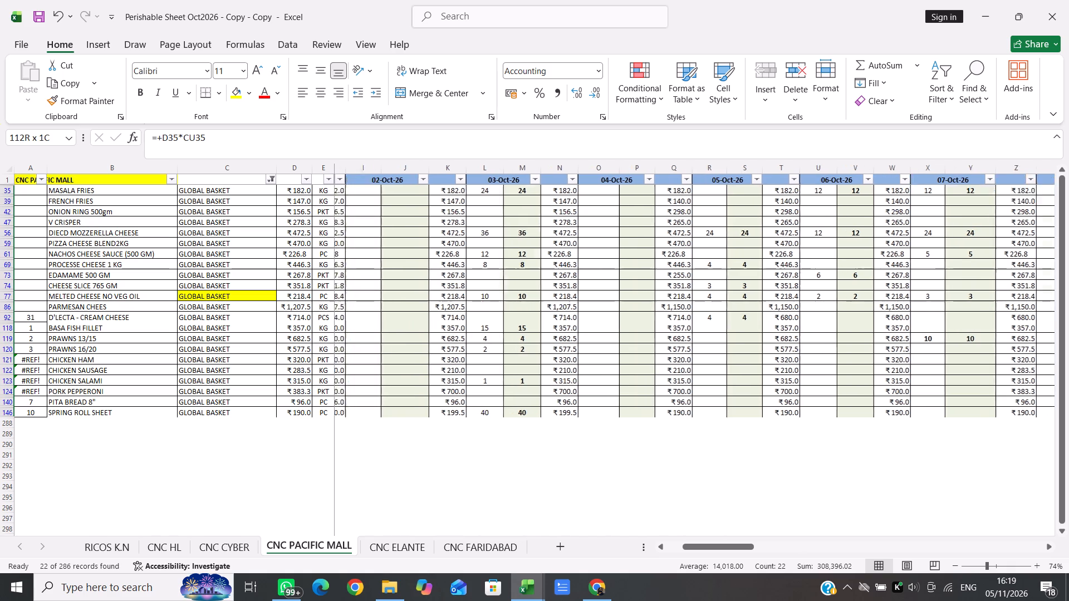
Review Global Basket's quantities and rates for 01-Oct-26, the first date of the month.
scroll(361, 290, right, 2)
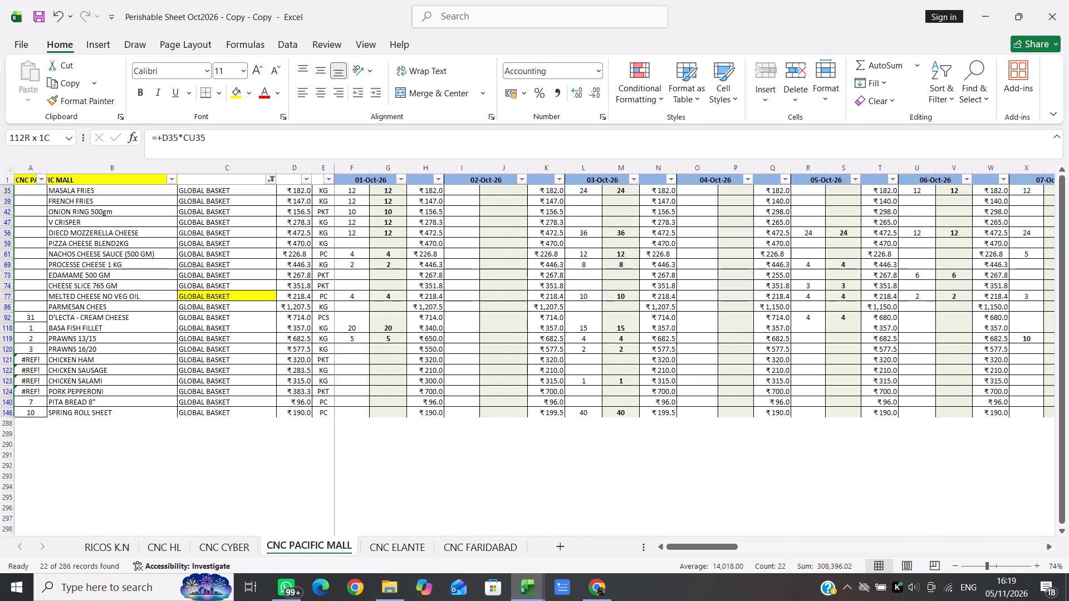
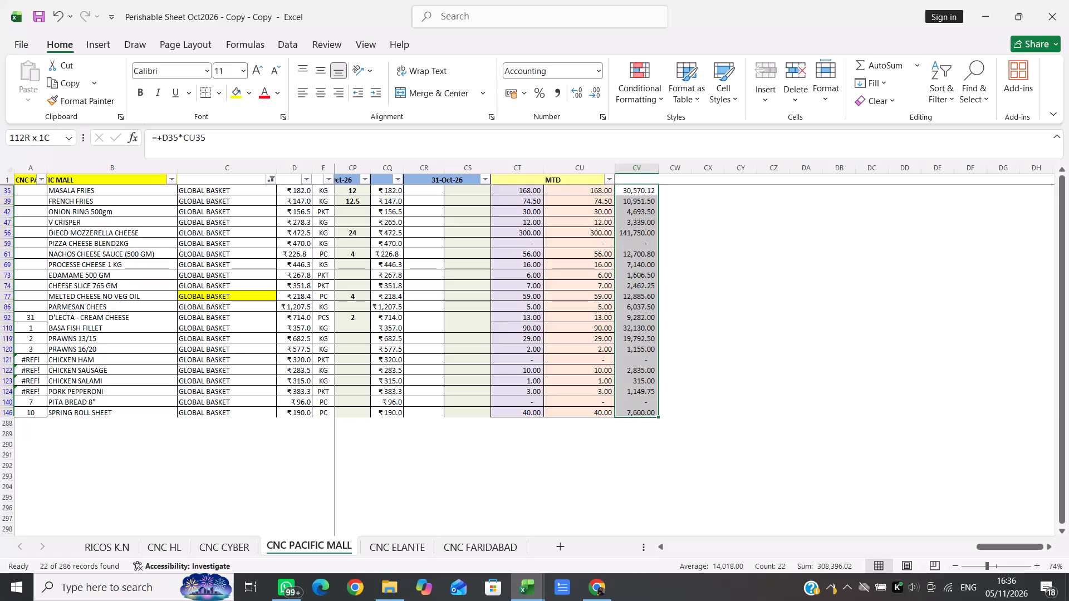
Review Global Basket's daily quantities and rates in the October columns, concentrating on 01-Oct-26 to 09-Oct-26.
scroll(517, 362, right, 5)
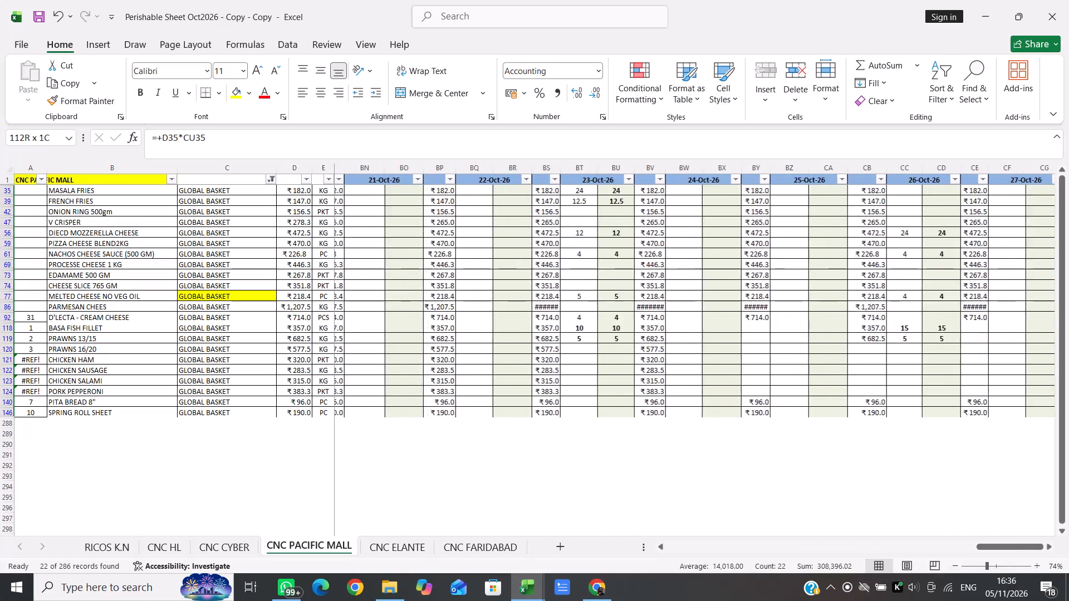
scroll(517, 362, right, 8)
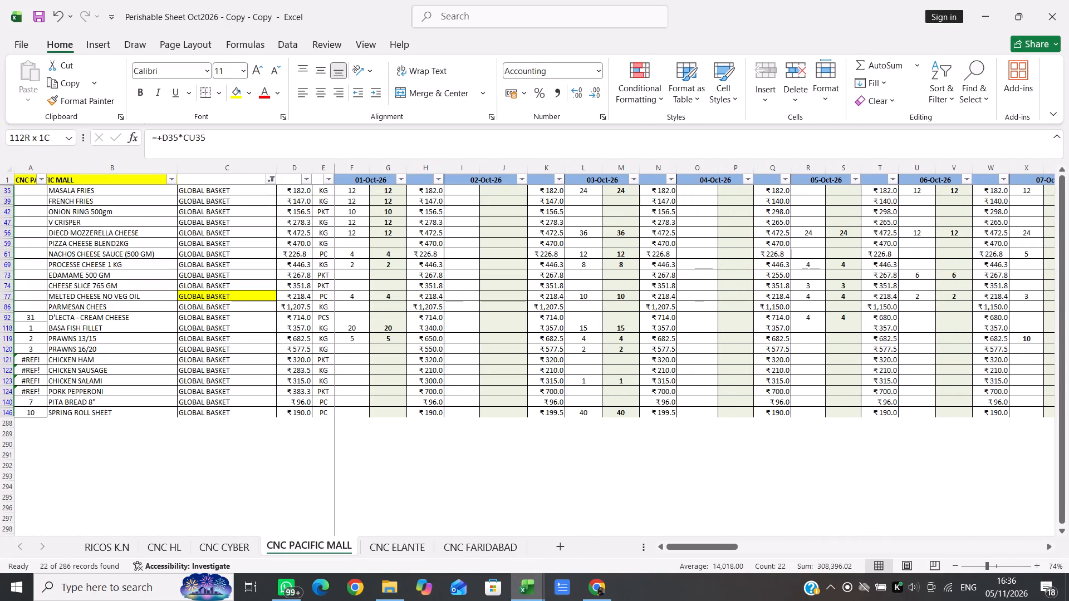
scroll(517, 362, left, 2)
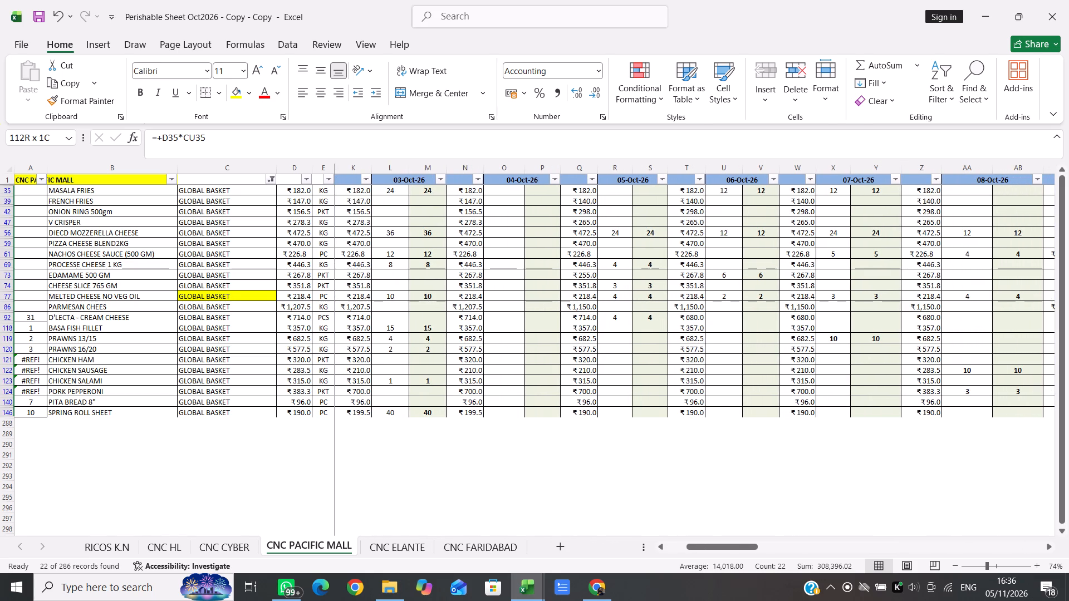
scroll(470, 362, left, 2)
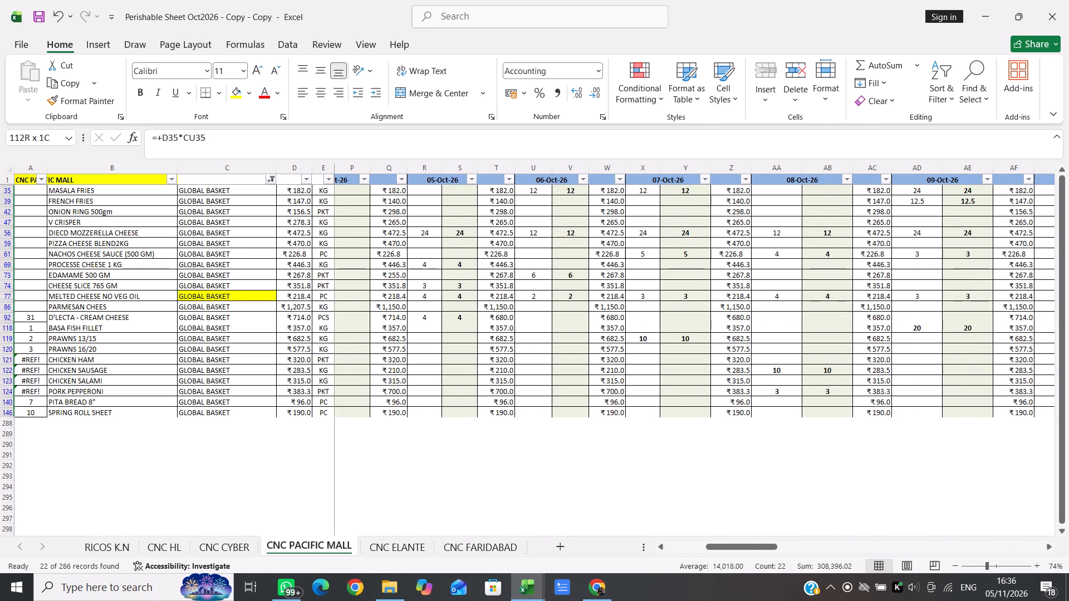
scroll(470, 362, right, 2)
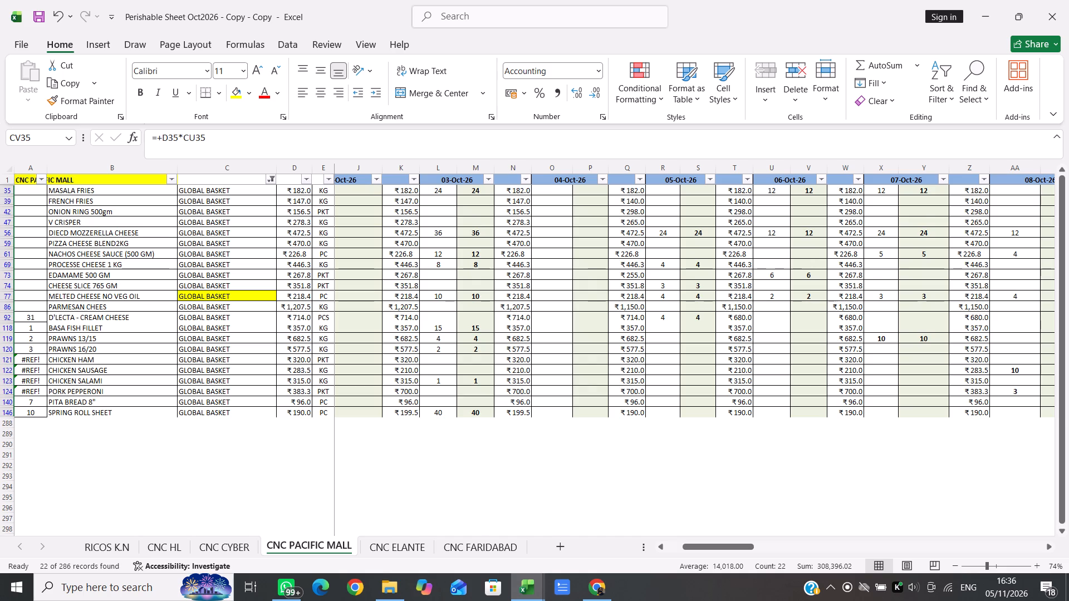
scroll(79, 382, up, 1)
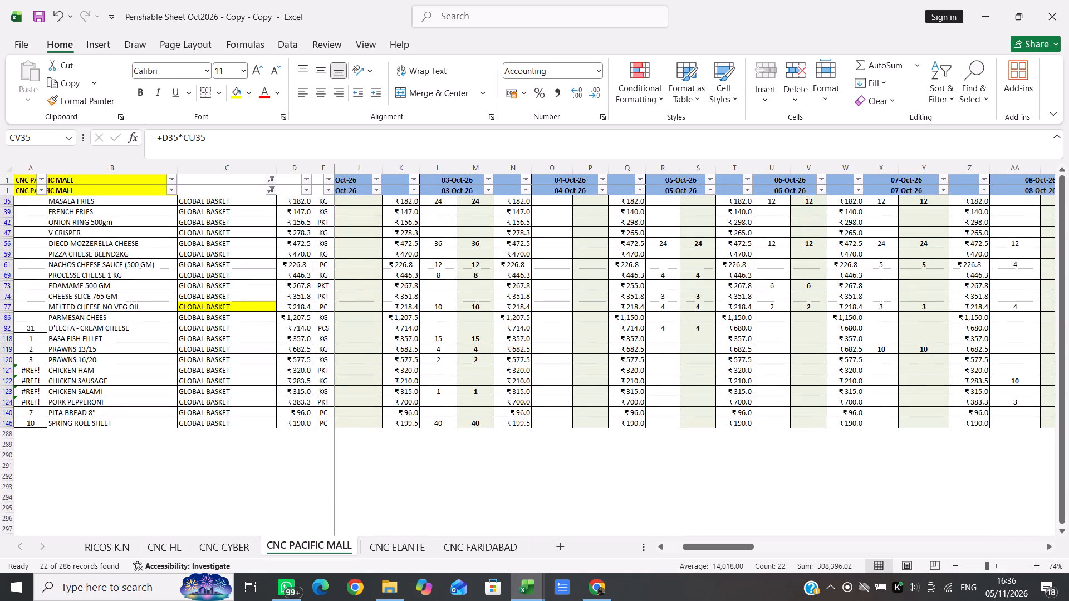
scroll(182, 377, right, 1)
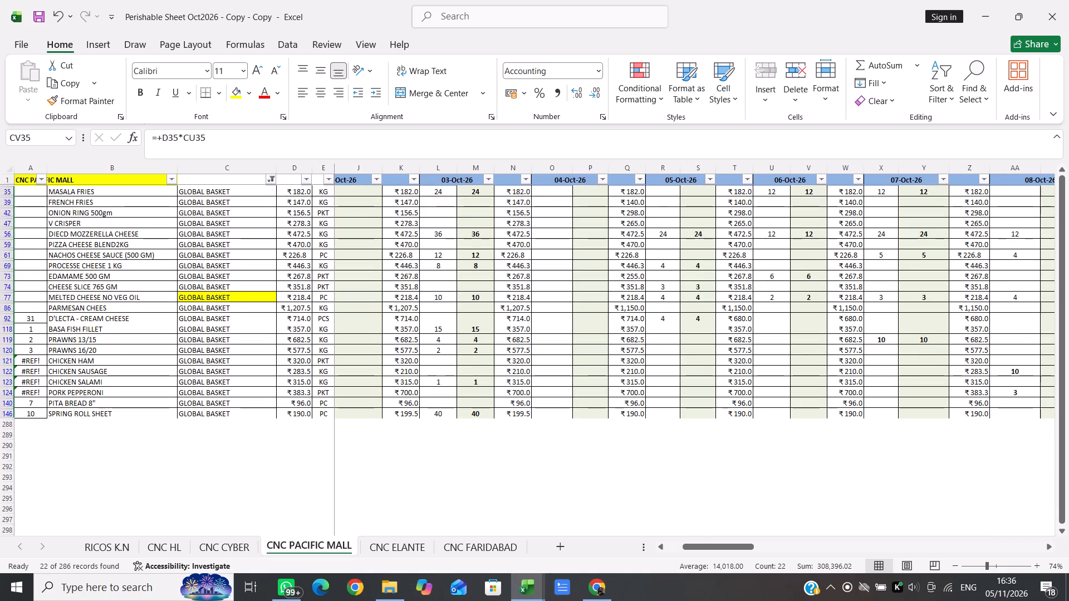
scroll(382, 381, right, 6)
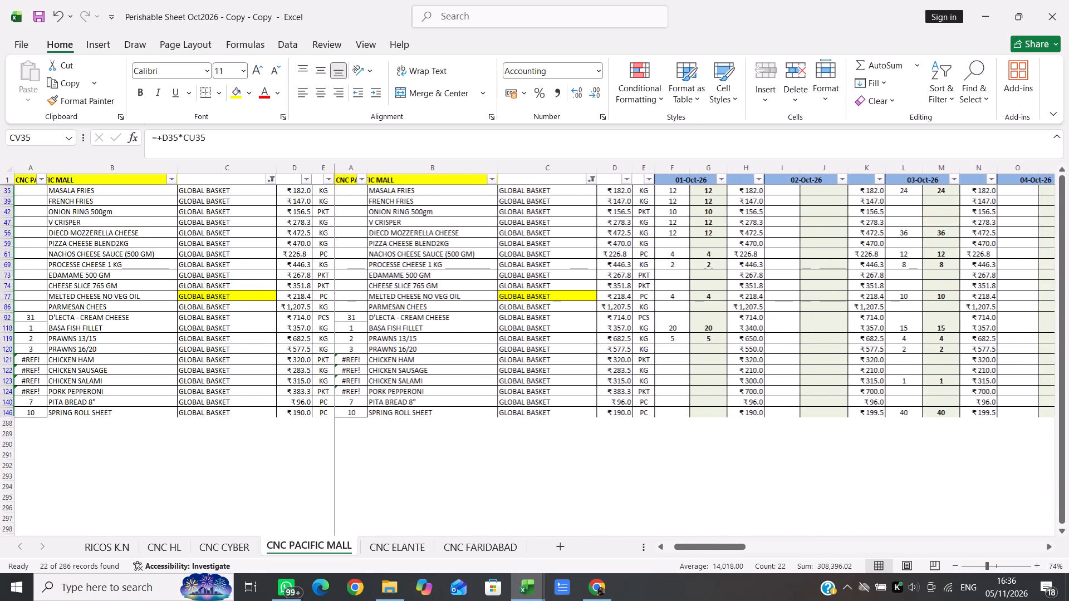
Widen the 24-Oct-26 and 26-Oct-26 rate columns (BY and CE) to fit the Parmesan rate.
scroll(382, 381, left, 11)
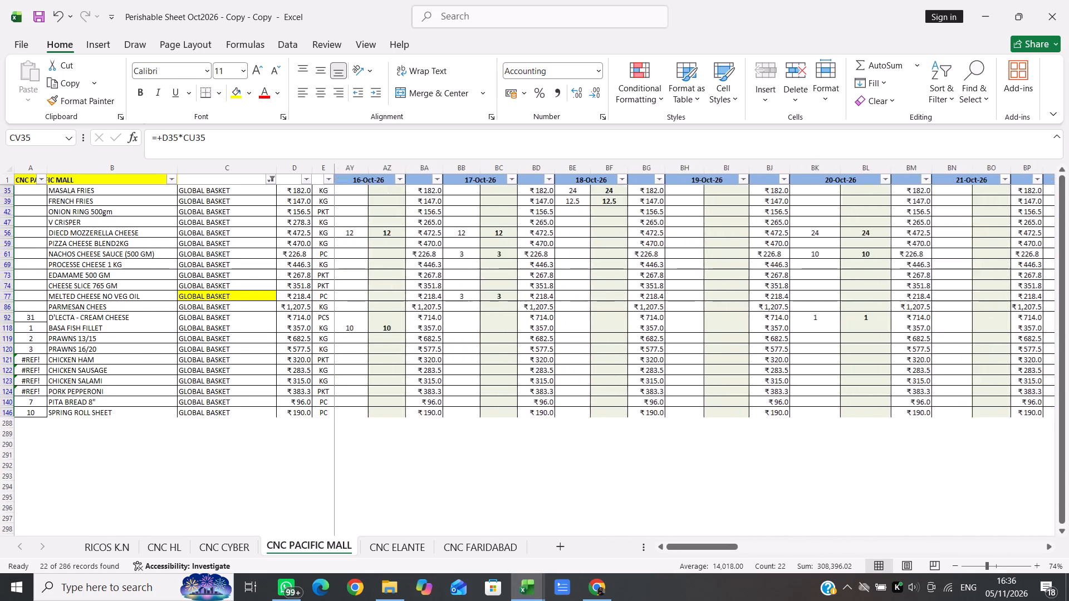
scroll(382, 381, left, 8)
scroll(382, 381, right, 1)
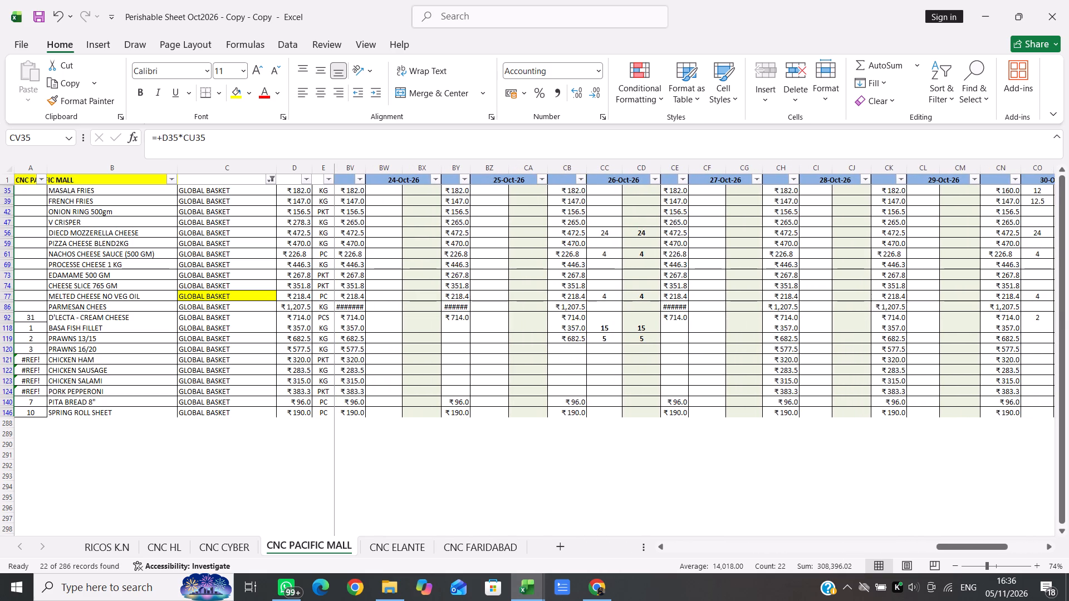
click(470, 166)
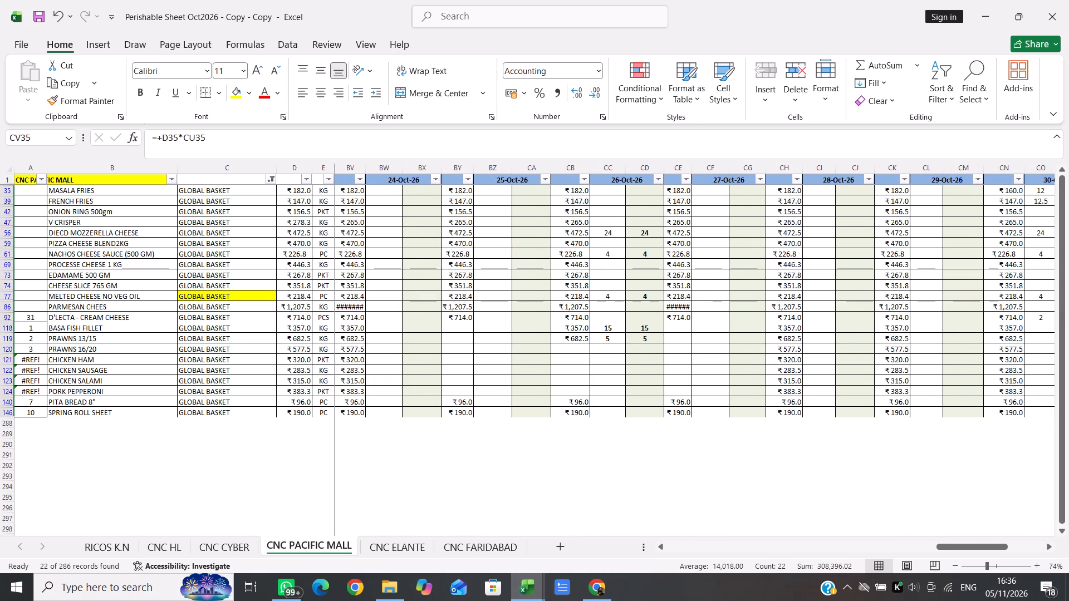
click(692, 167)
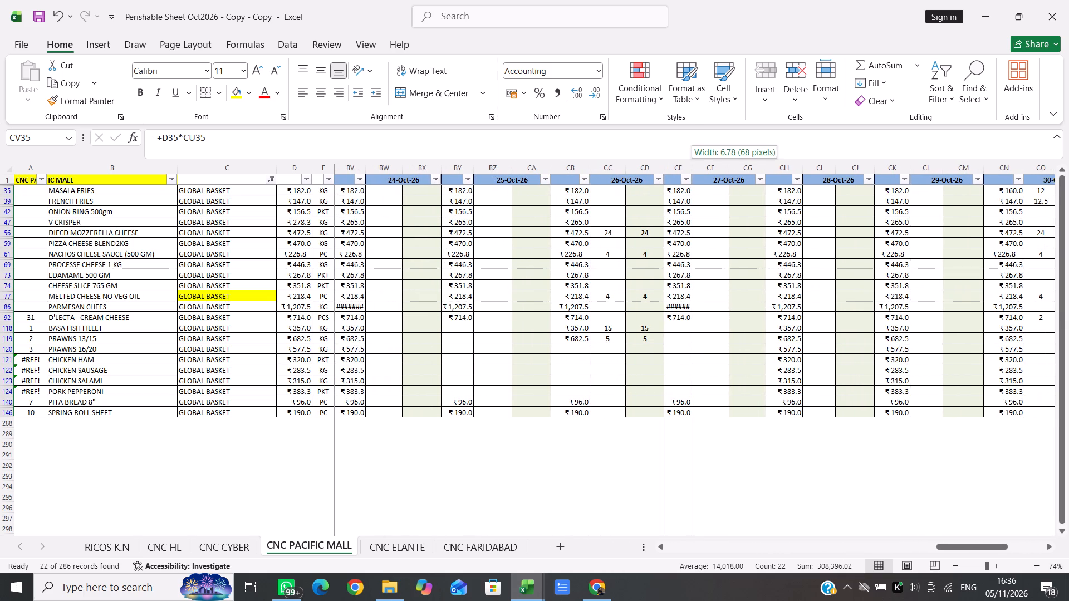
click(695, 167)
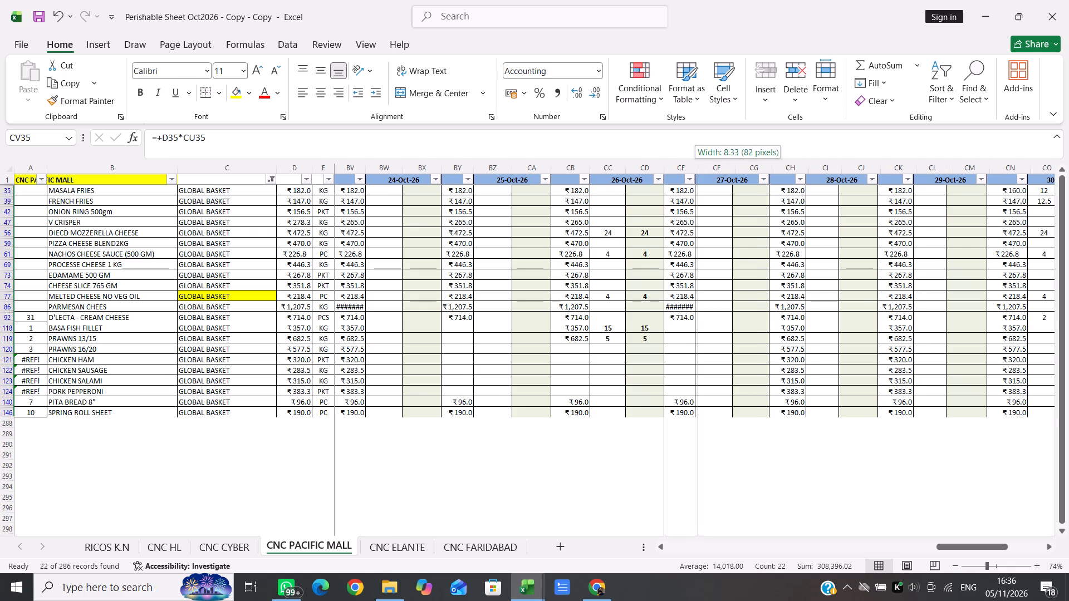
Widen the 23-Oct-26 and 22-Oct-26 rate columns (BV and BS) to fit the Parmesan rate.
scroll(666, 312, left, 4)
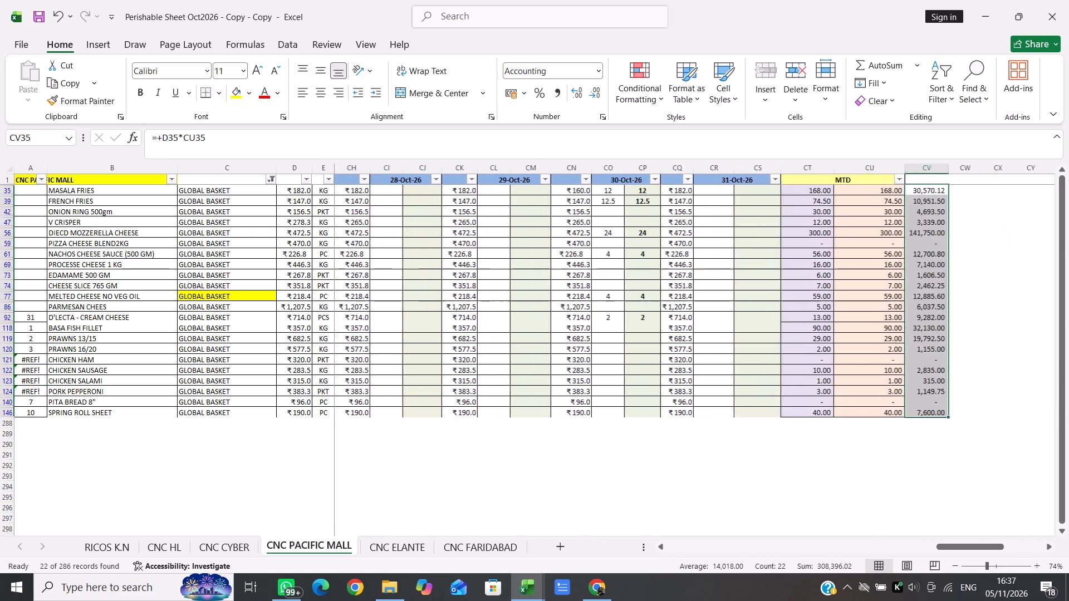
scroll(666, 312, left, 2)
scroll(666, 312, right, 4)
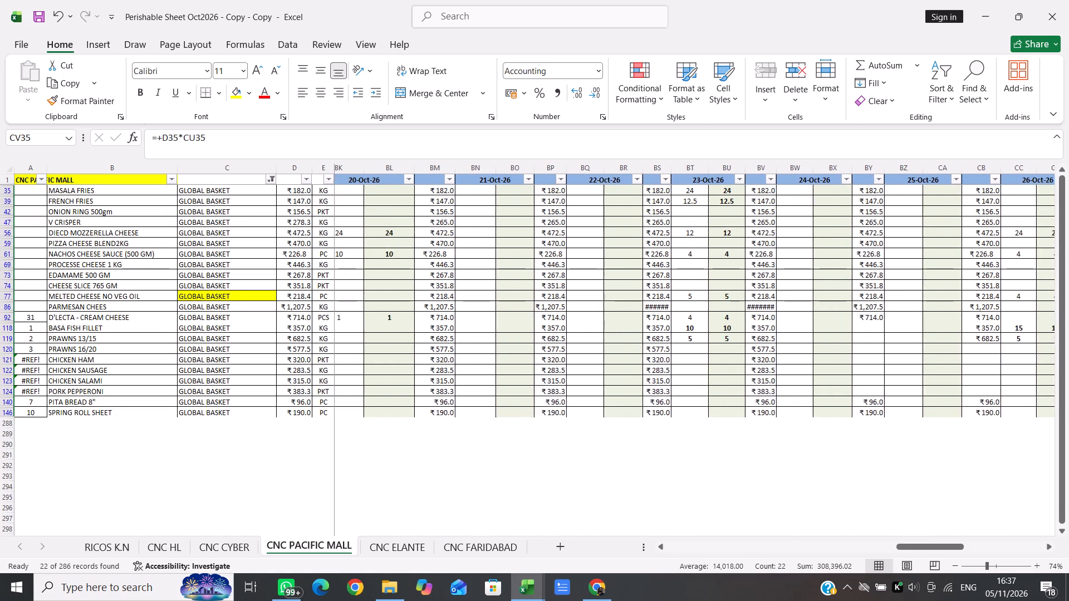
scroll(666, 312, right, 1)
click(798, 165)
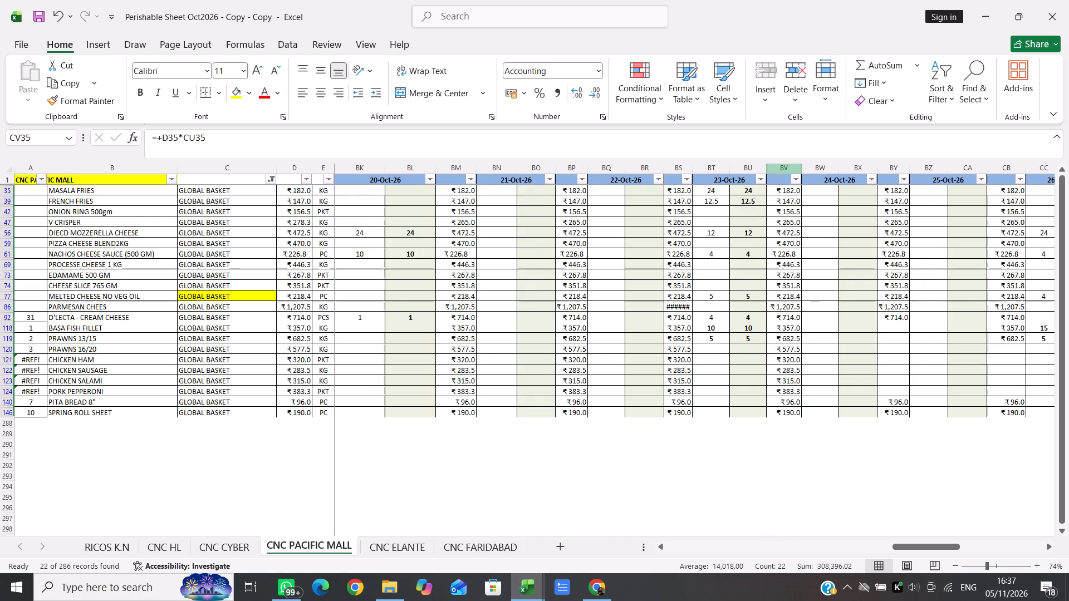
scroll(575, 313, right, 1)
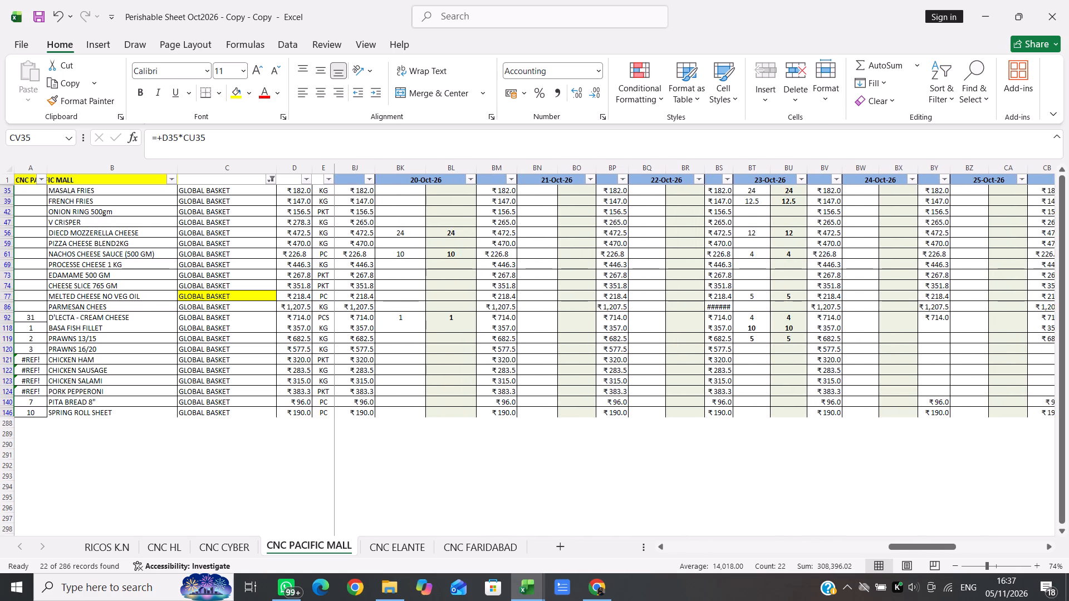
click(733, 168)
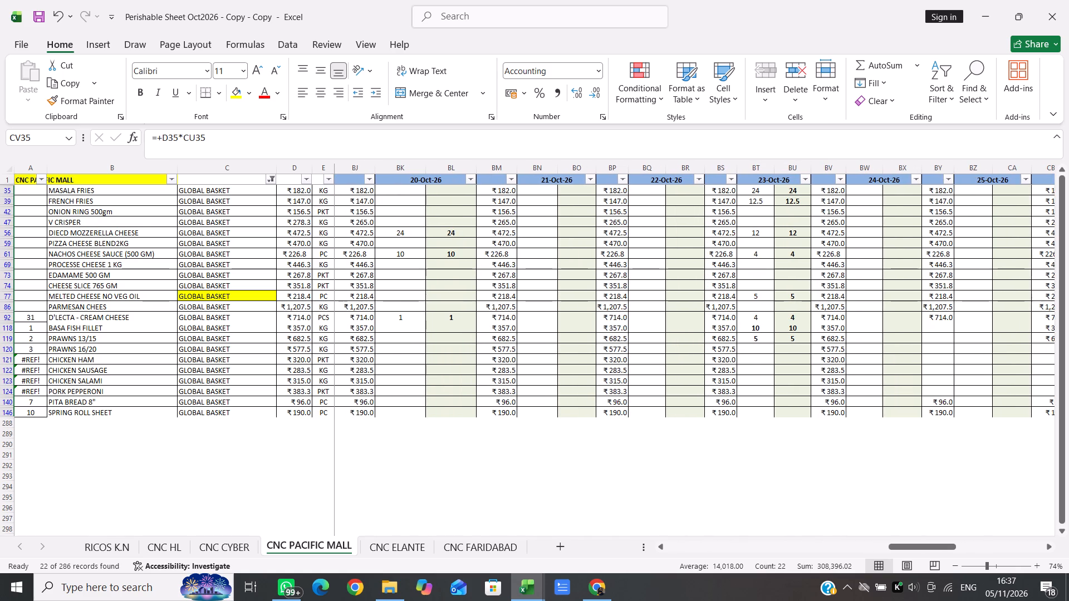
Examine Global Basket's daily entries from mid-October back to 06-Oct-26, and forward again to the MTD amounts.
scroll(574, 289, right, 8)
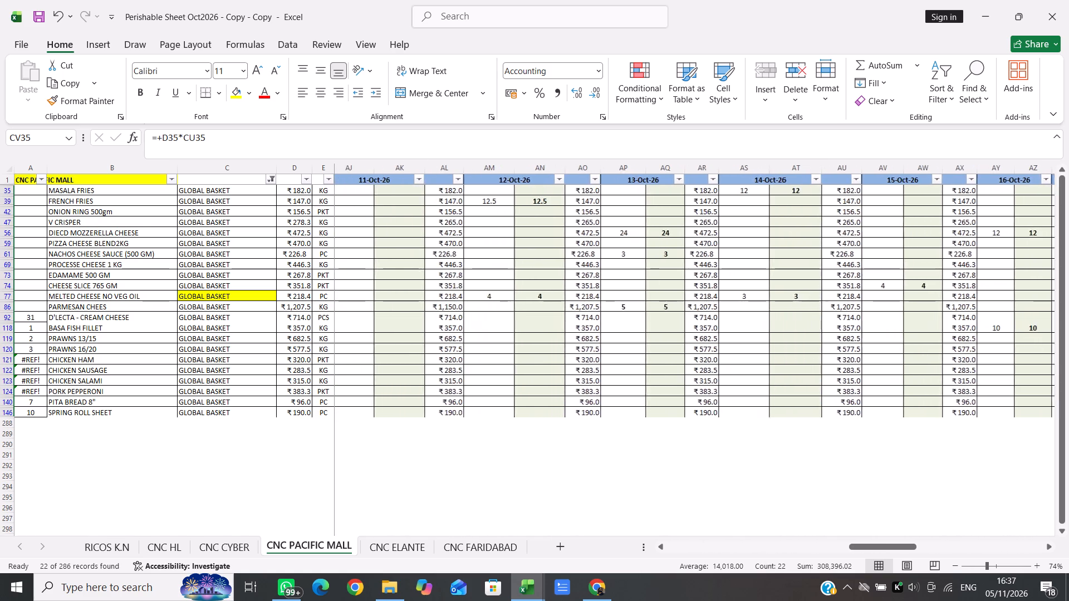
scroll(574, 289, right, 6)
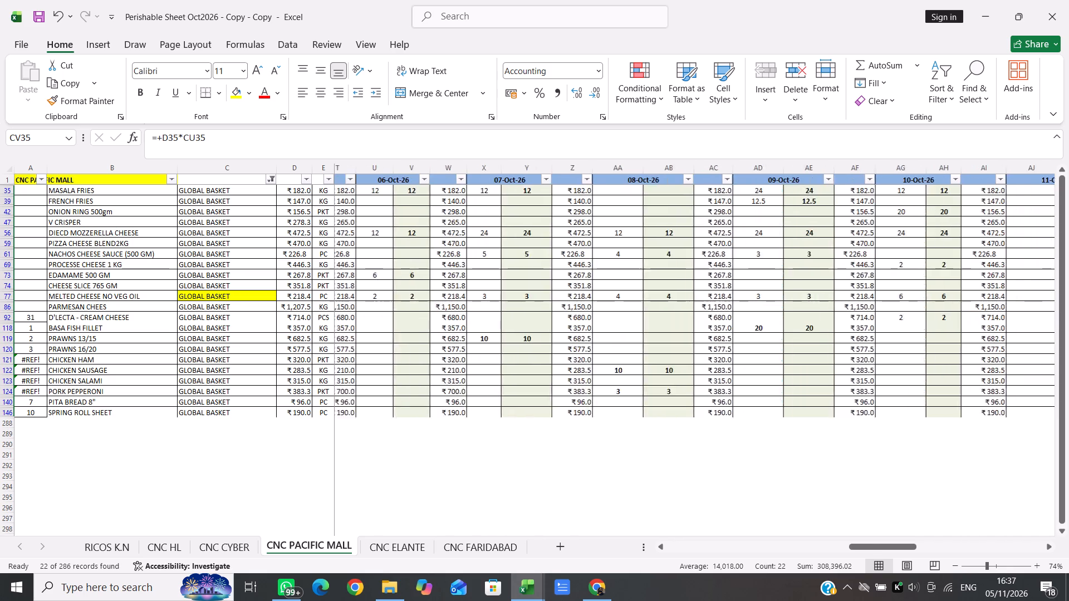
scroll(574, 289, right, 2)
scroll(574, 289, left, 9)
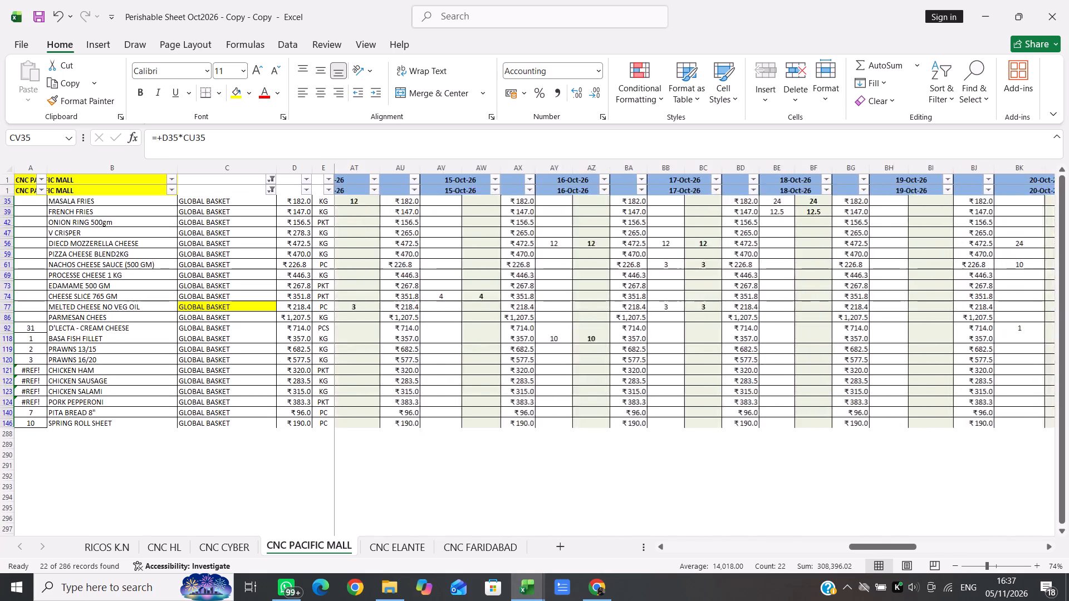
scroll(574, 289, left, 10)
scroll(574, 289, right, 1)
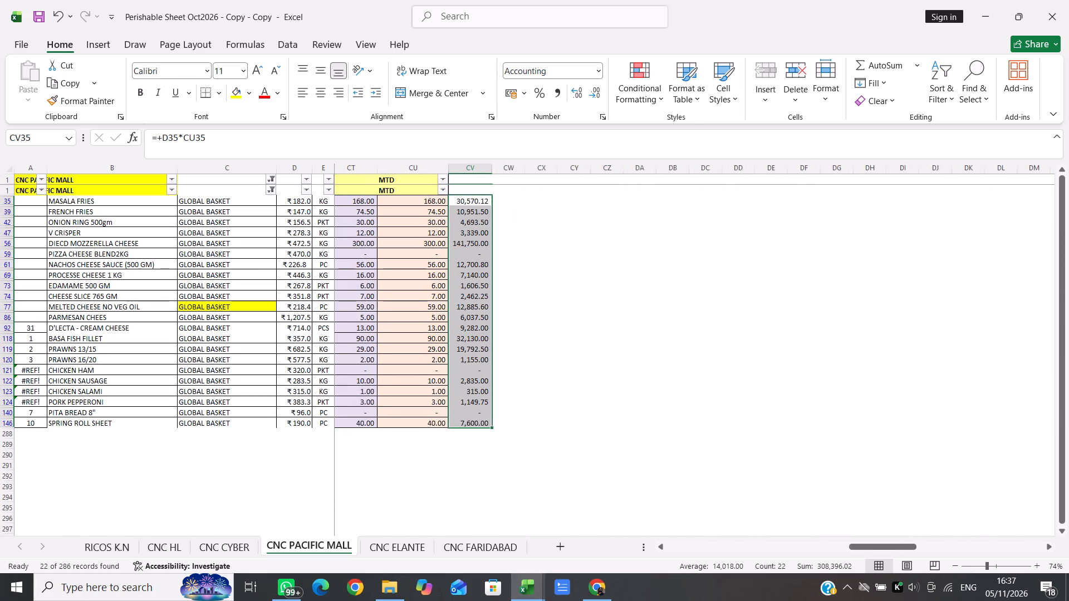
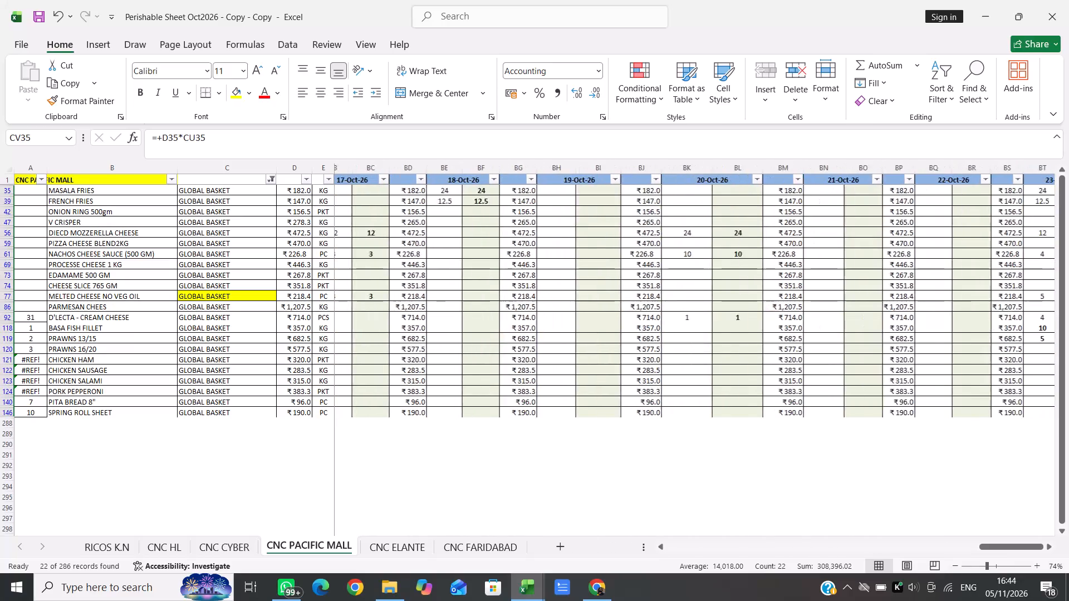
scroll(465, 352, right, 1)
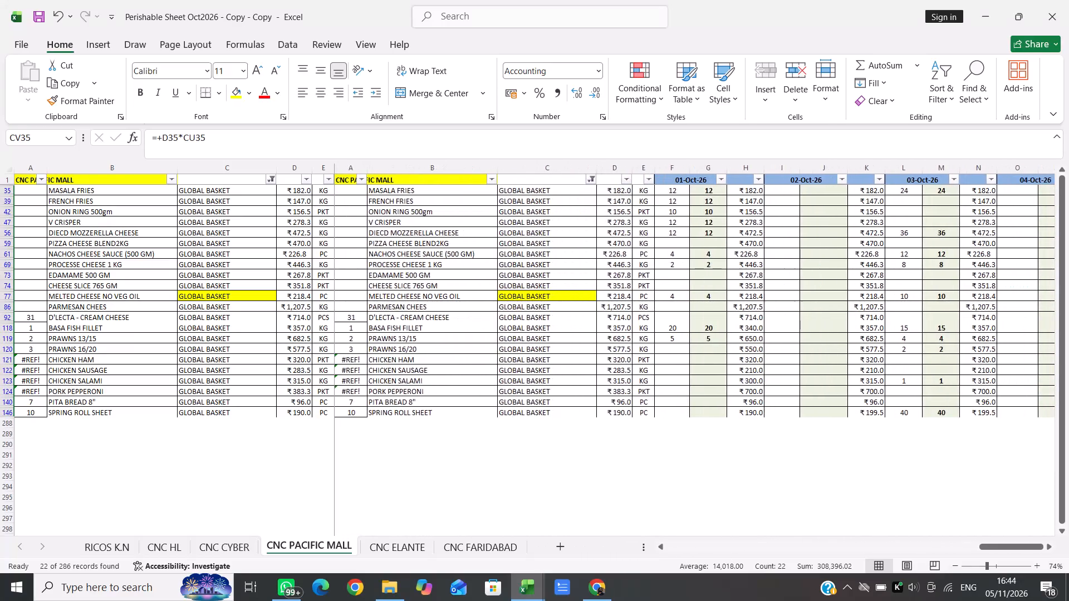
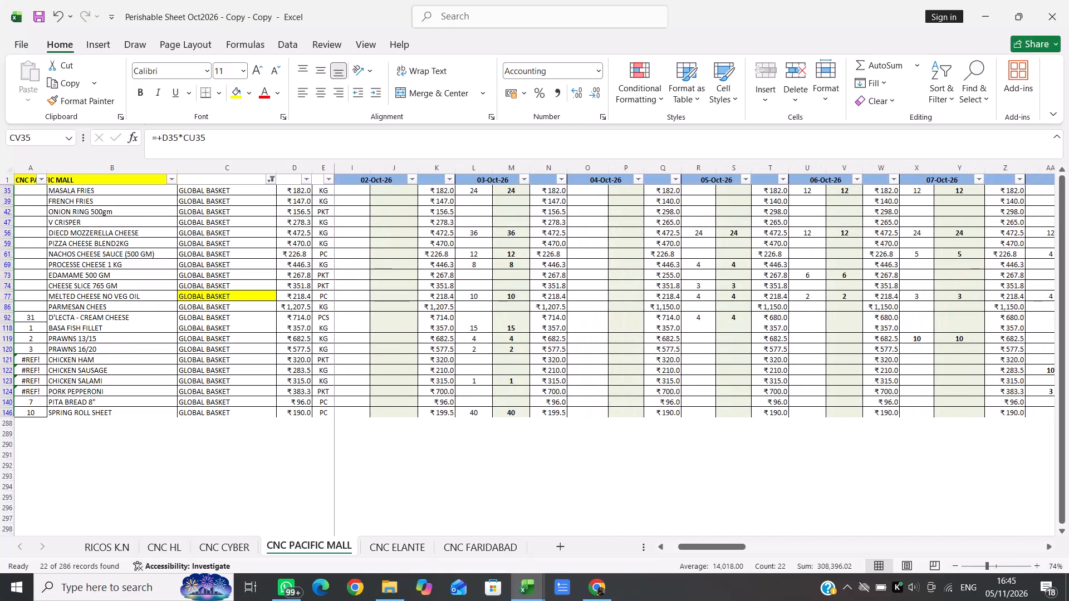
Review the Global Basket items' daily quantities and rates across the 01-Oct-26 to 08-Oct-26 columns for consistency.
scroll(465, 352, right, 3)
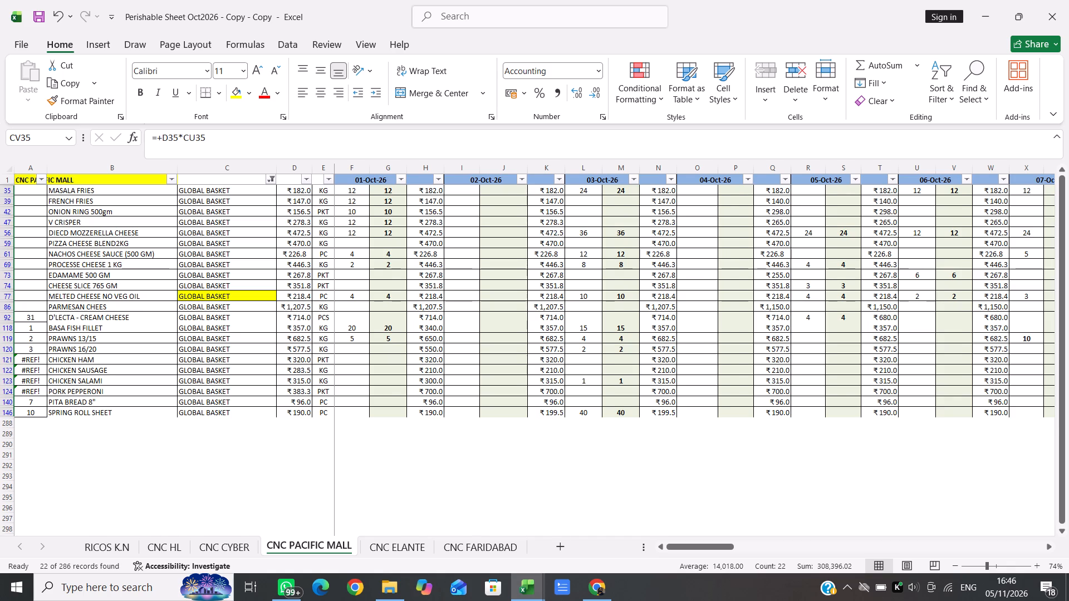
scroll(401, 293, left, 4)
scroll(401, 293, right, 1)
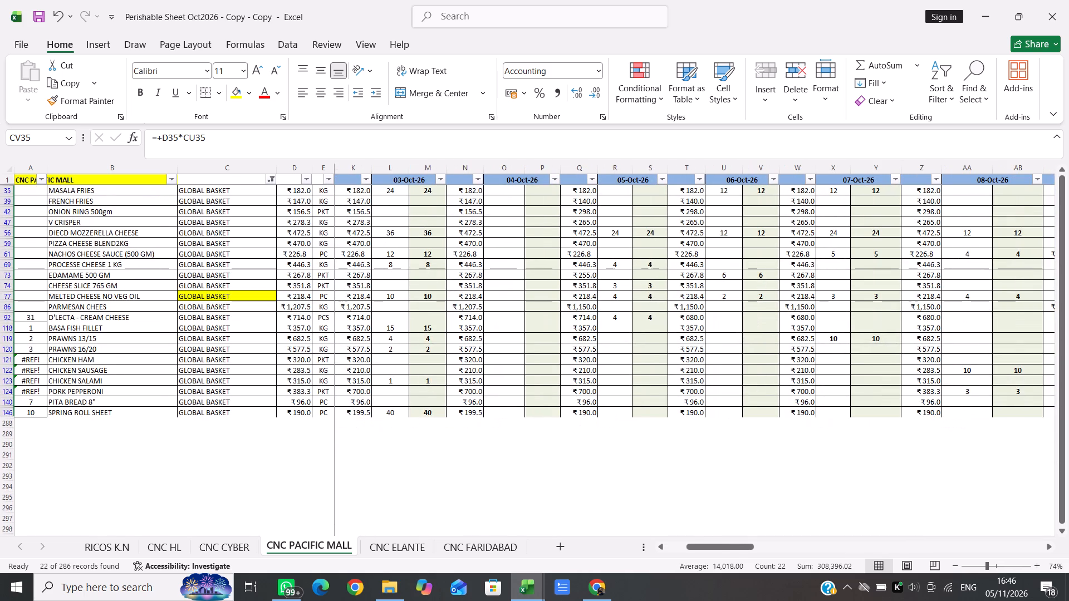
scroll(401, 293, right, 1)
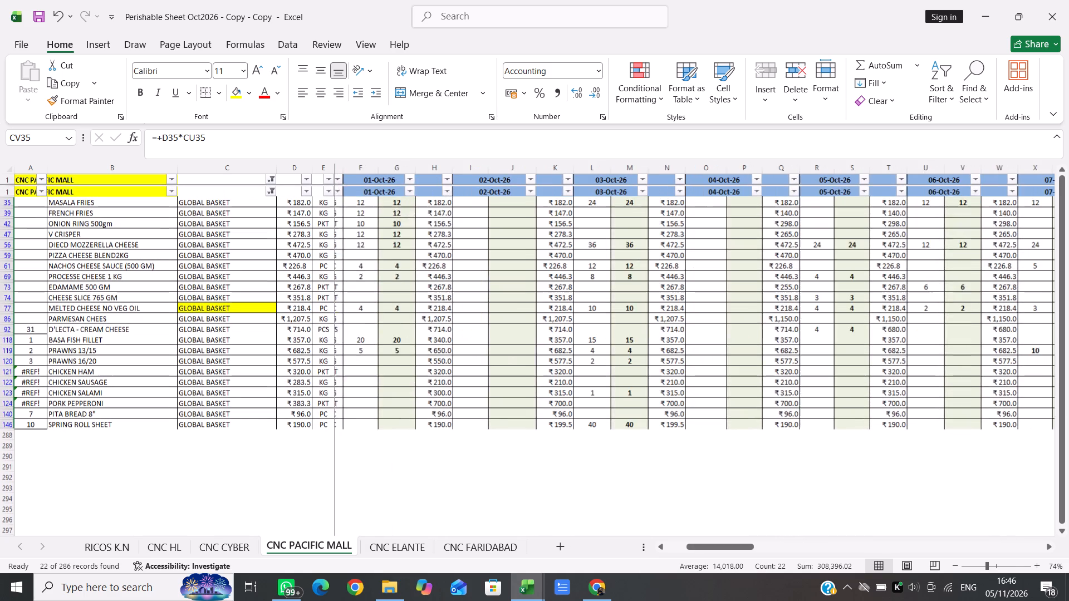
scroll(401, 293, right, 1)
scroll(401, 293, left, 3)
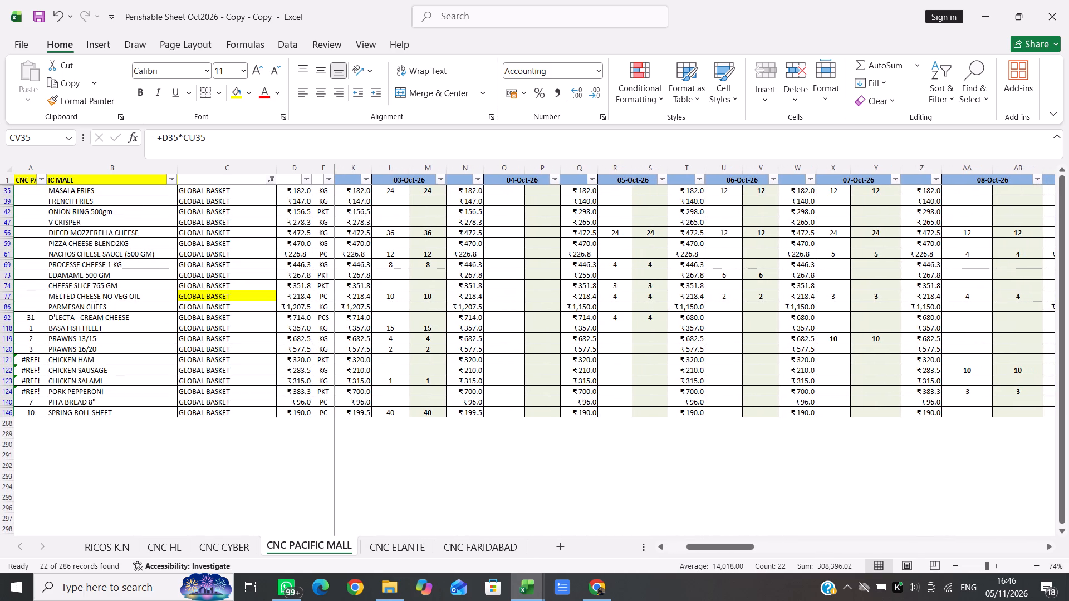